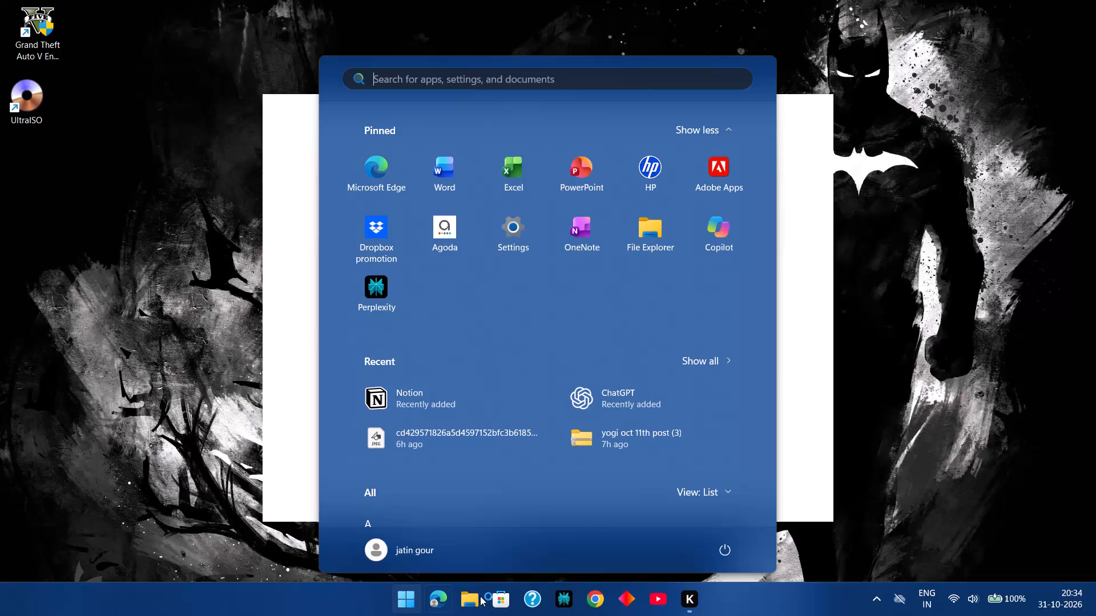
Open Google Chrome, search Google for pinterest and open the Pinterest home feed.
click(595, 595)
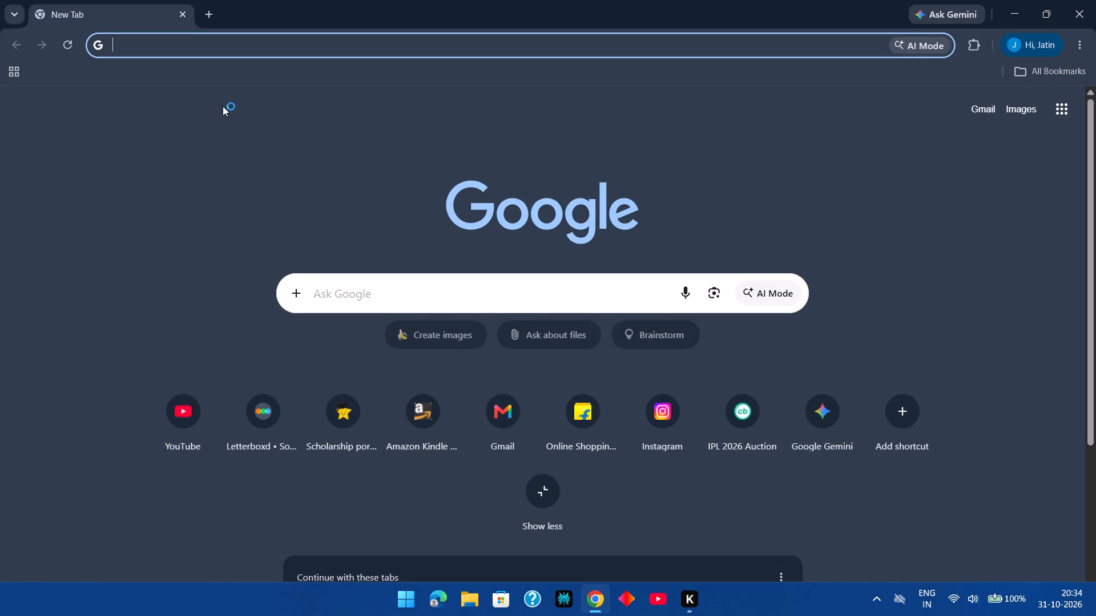
text(pin)
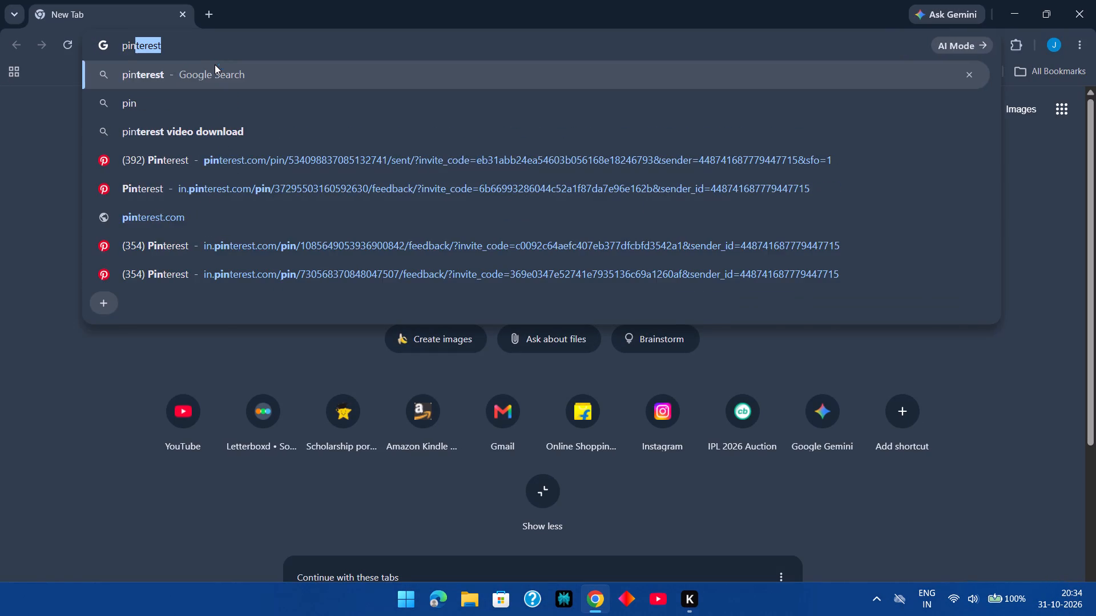
key(Return)
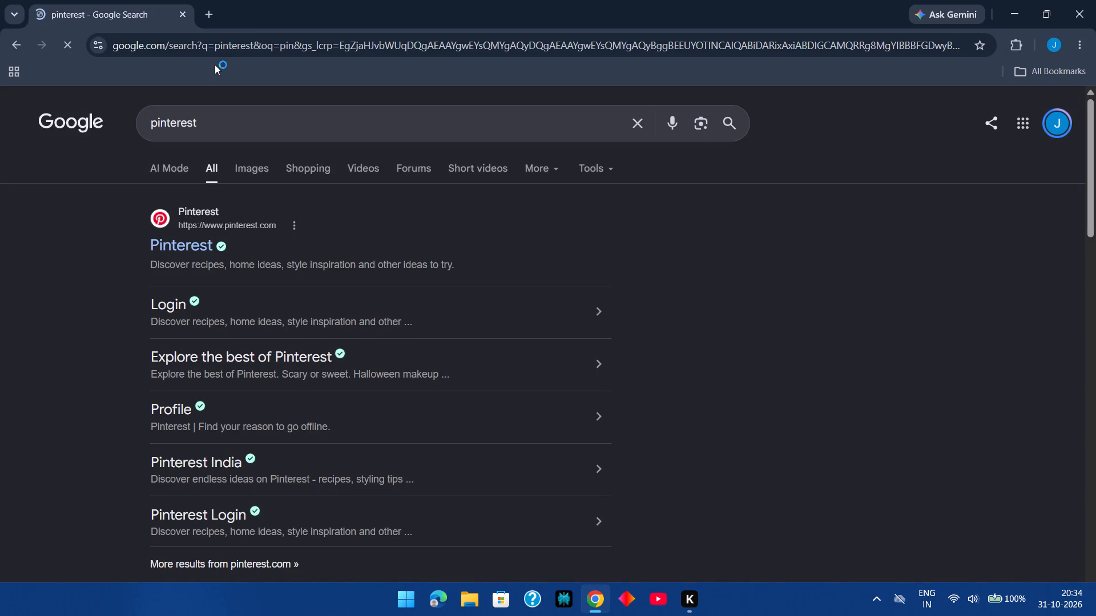
click(192, 211)
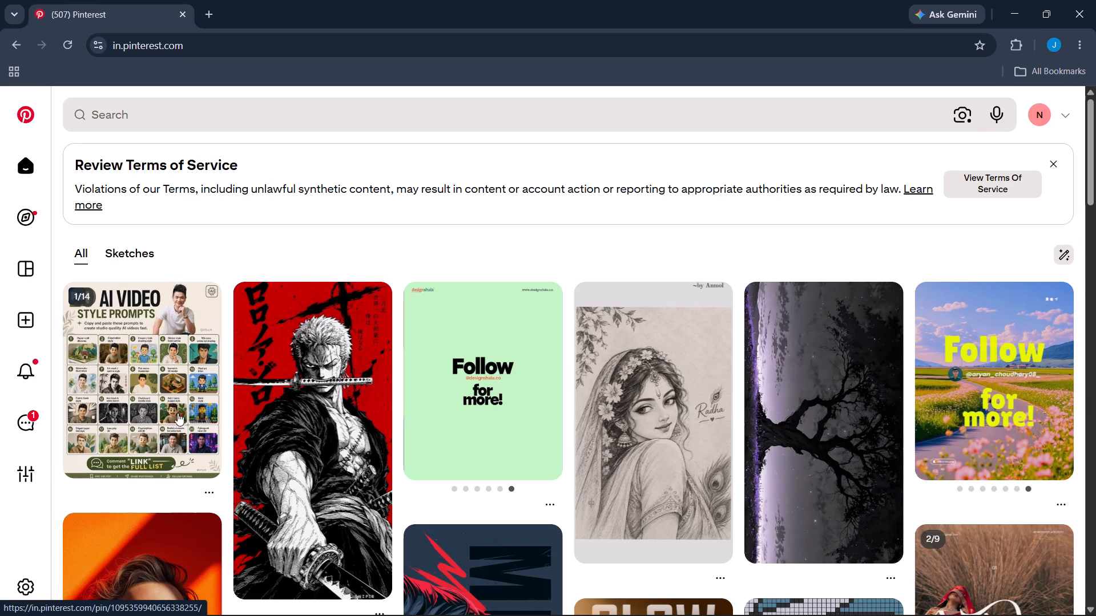
Find the ChatGPT desktop app by searching for "ch" and launch it.
click(420, 595)
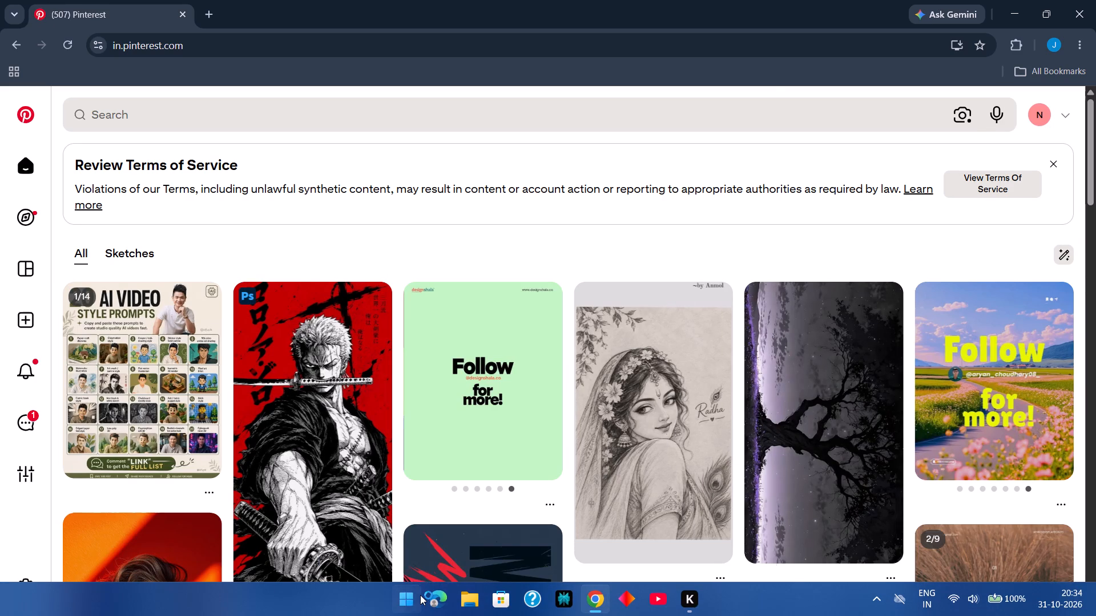
text(ch)
key(Return)
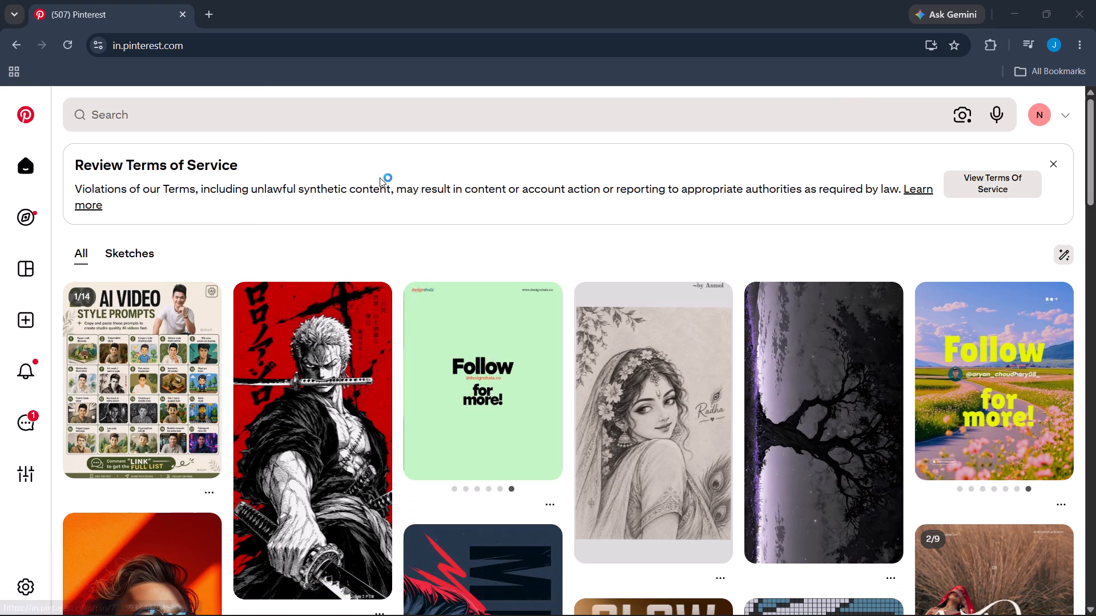
Find the Google Drive app by searching for "dri" and launch it.
click(388, 601)
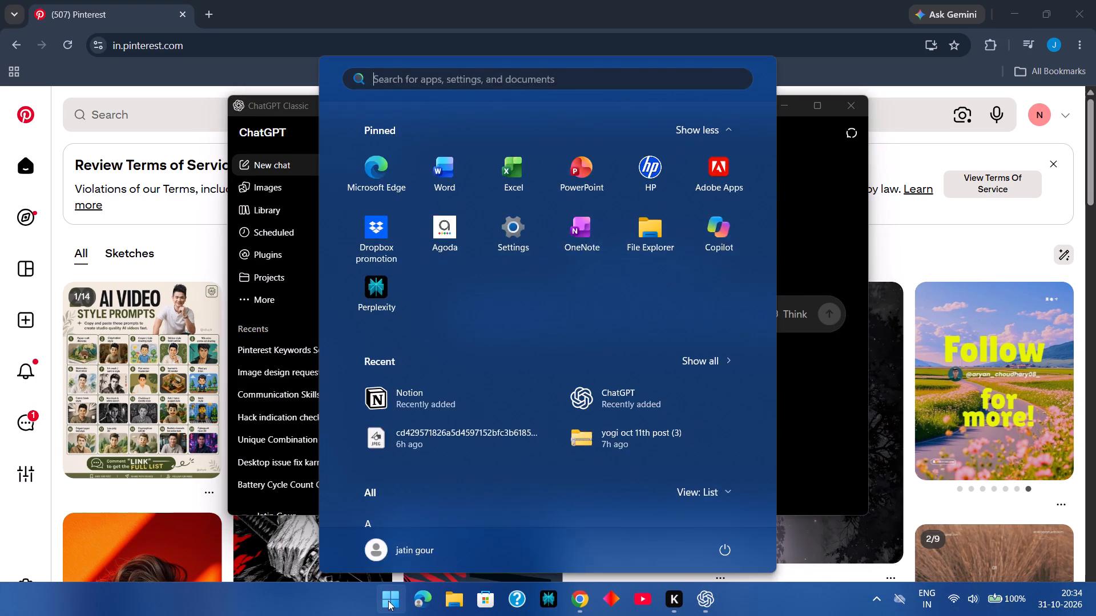
text(dri)
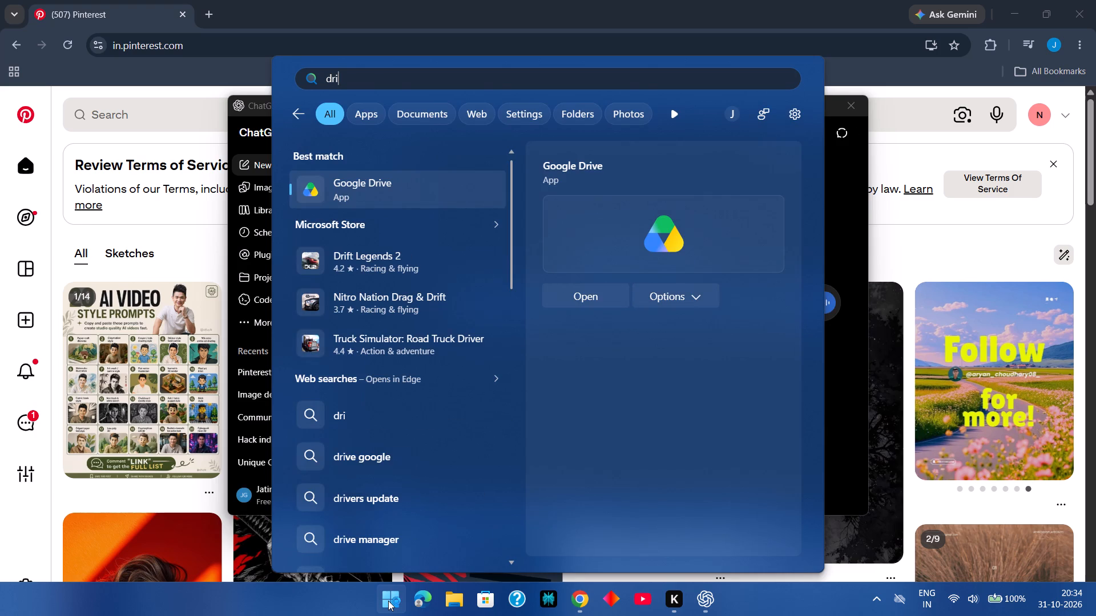
key(Return)
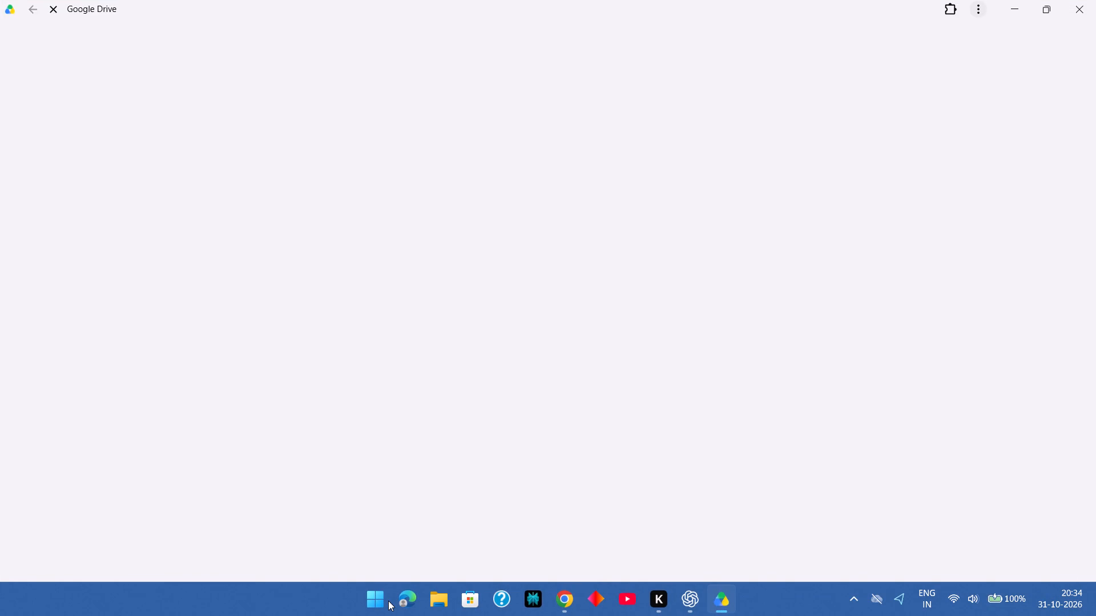
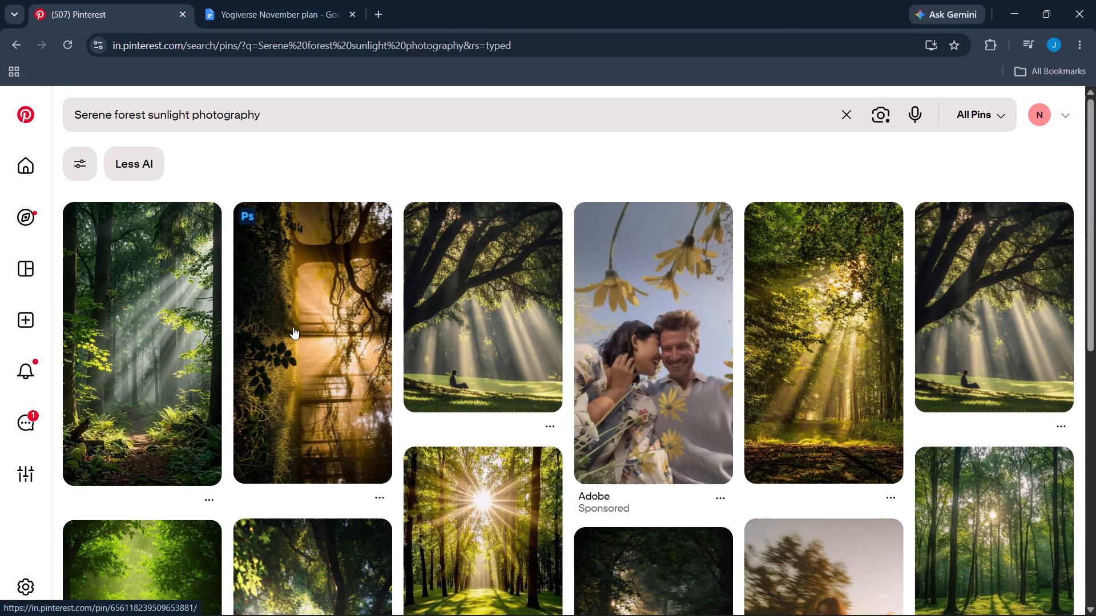
Open the golden sunlit forest pin from the results, then its related pin of a forest with a turquoise stream.
scroll(496, 348, down, 2)
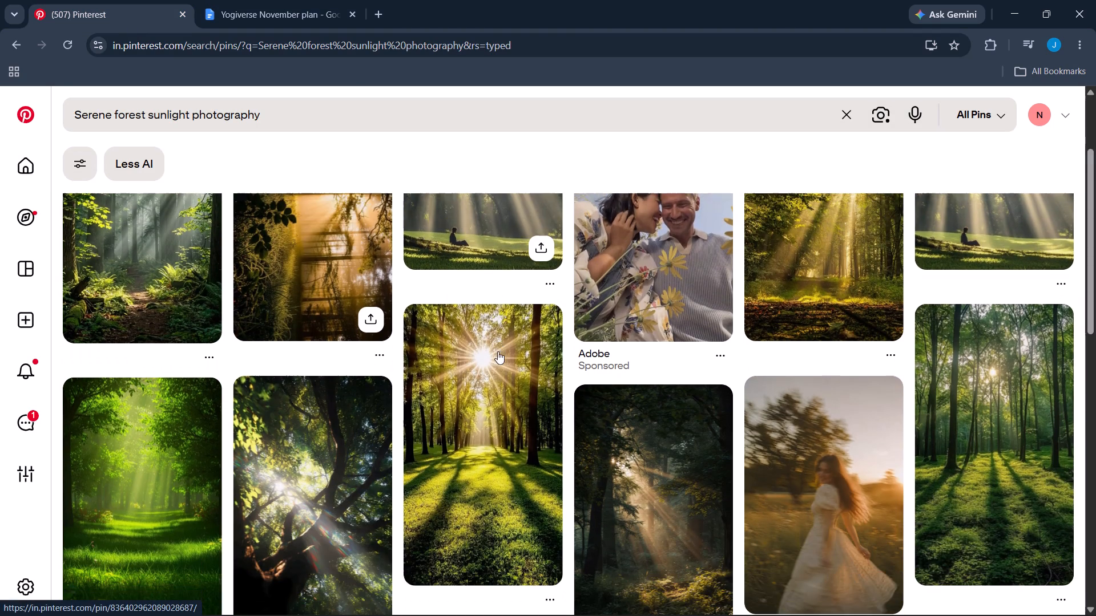
scroll(667, 361, up, 1)
click(759, 352)
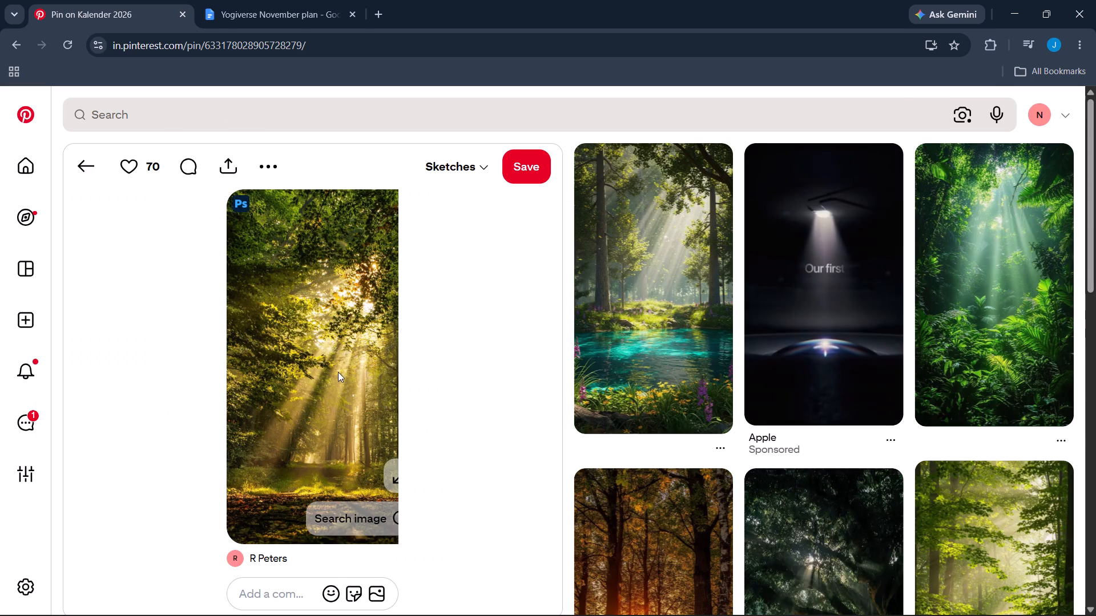
right_click(334, 371)
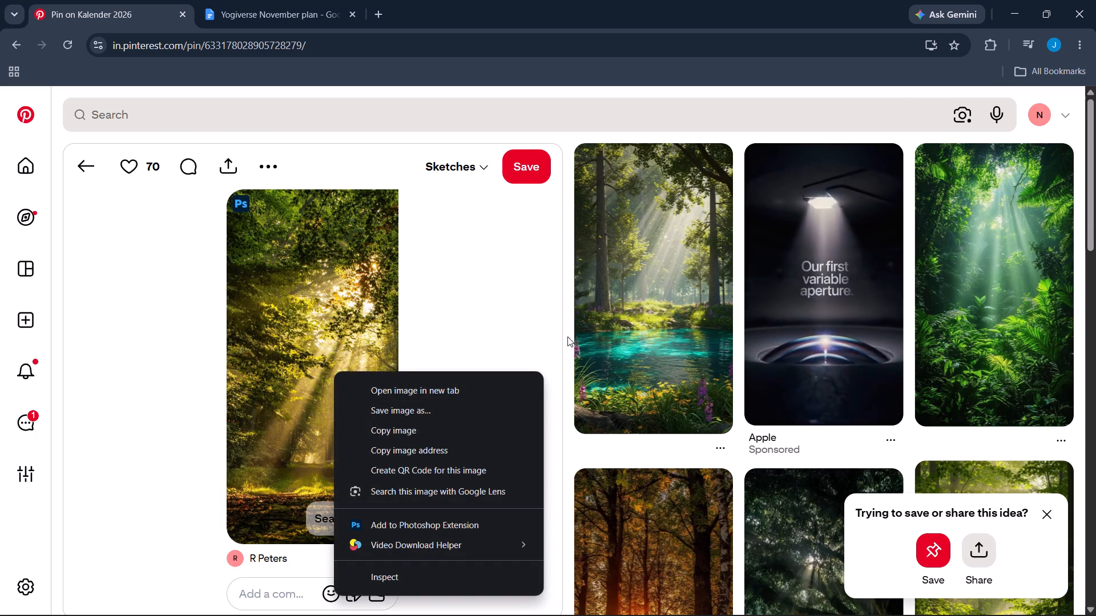
click(635, 321)
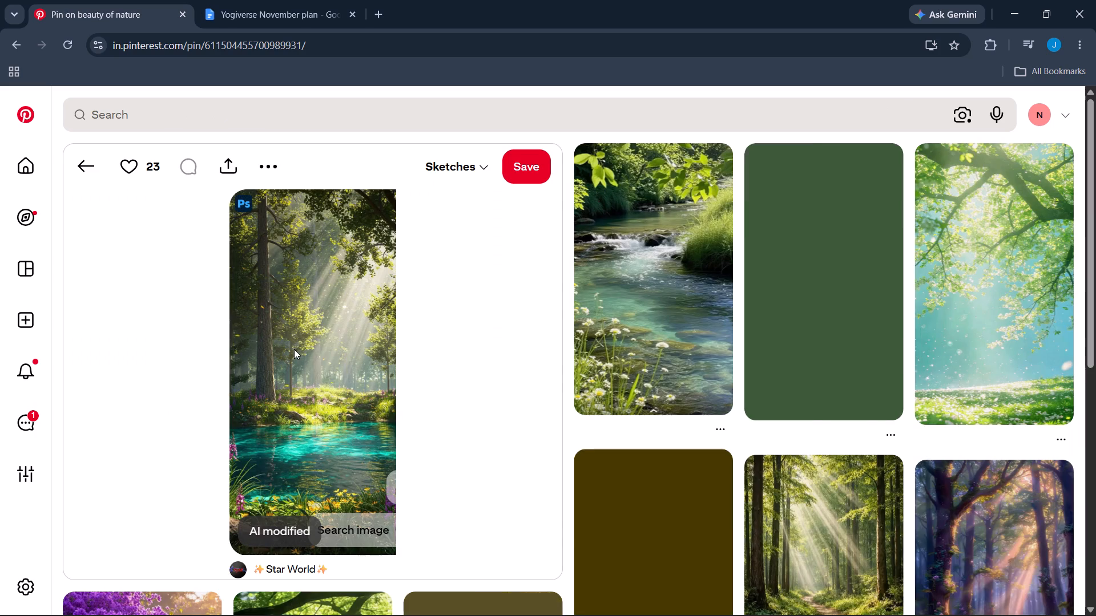
Save the turquoise stream forest image as a JPG in the Music folder.
right_click(295, 349)
click(352, 396)
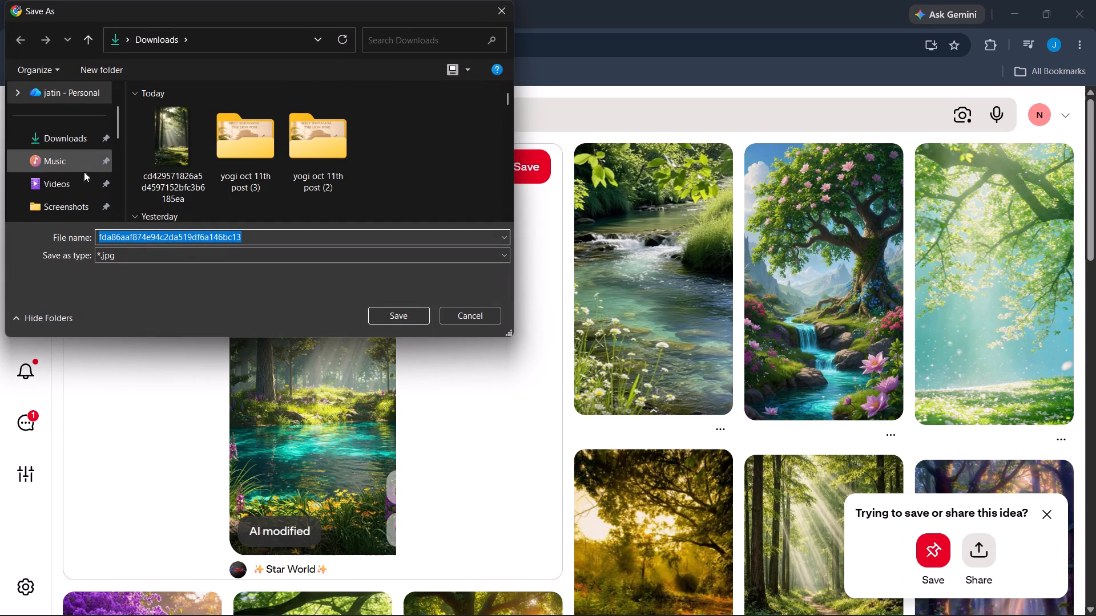
click(74, 163)
click(391, 318)
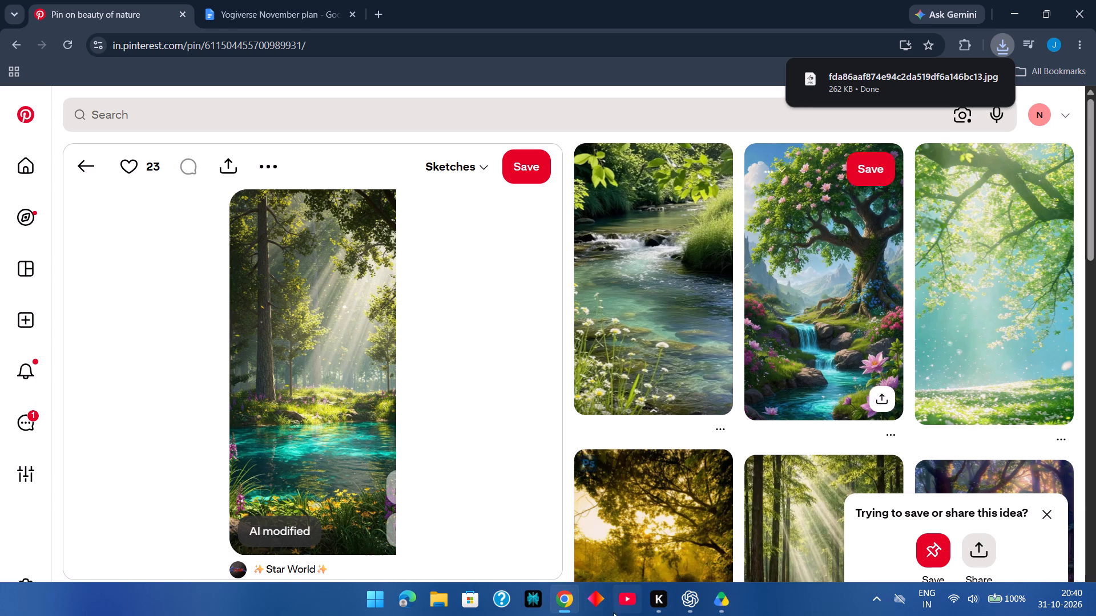
Look for the saved forest image in the Downloads and Music folders in File Explorer.
click(424, 610)
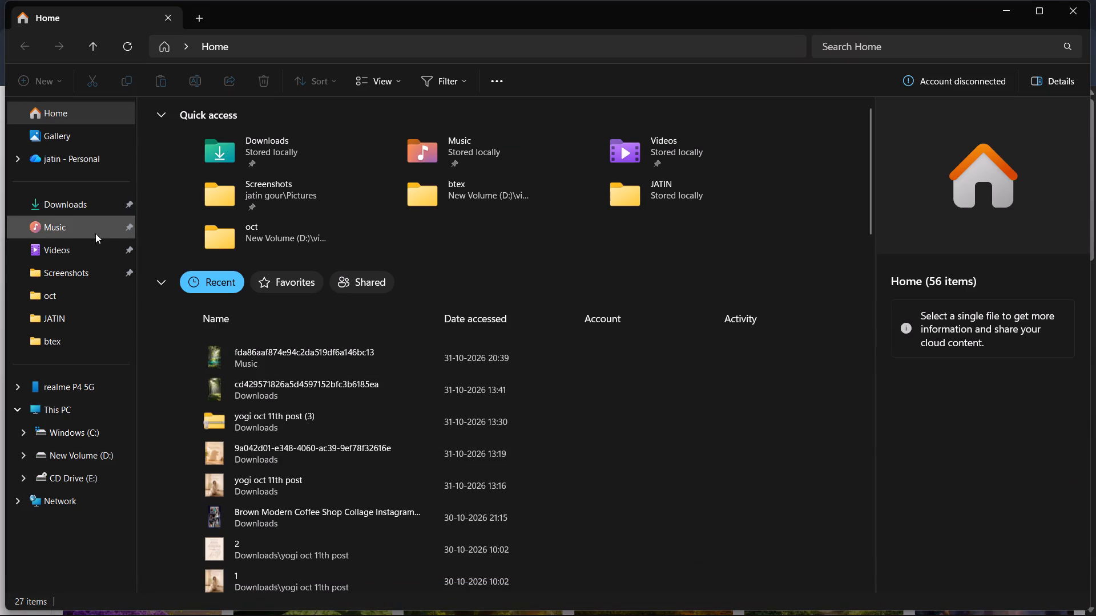
click(77, 208)
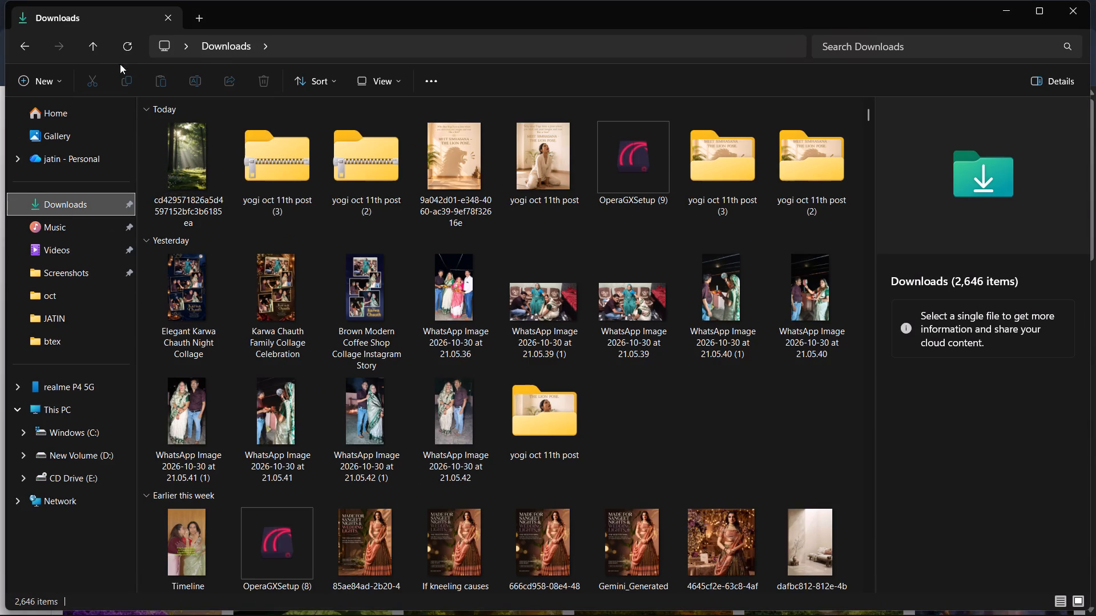
click(120, 46)
click(130, 47)
double_click(130, 47)
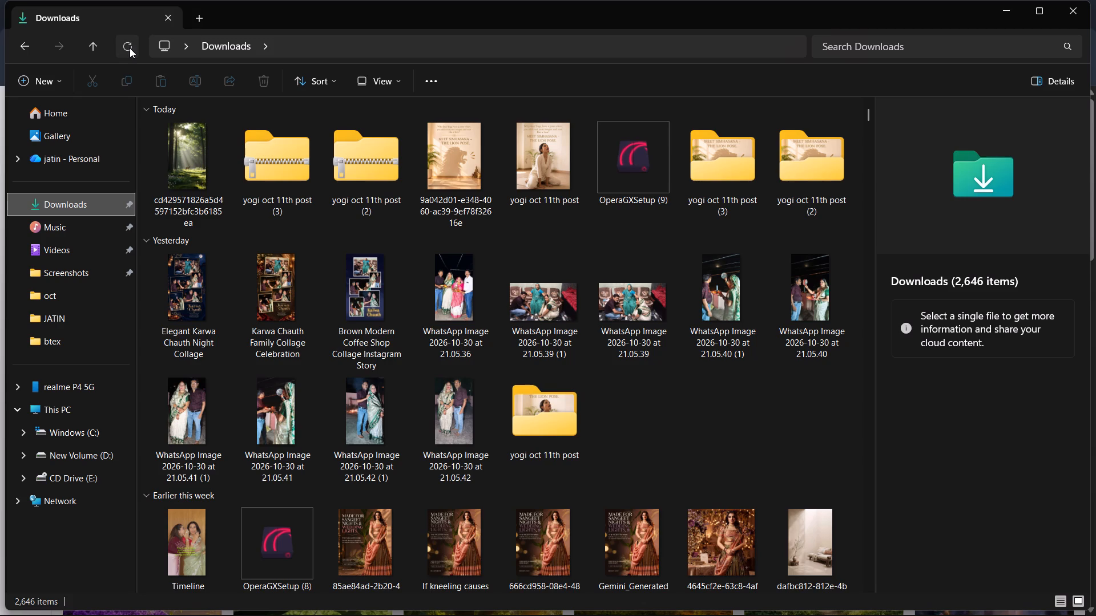
click(70, 229)
click(76, 208)
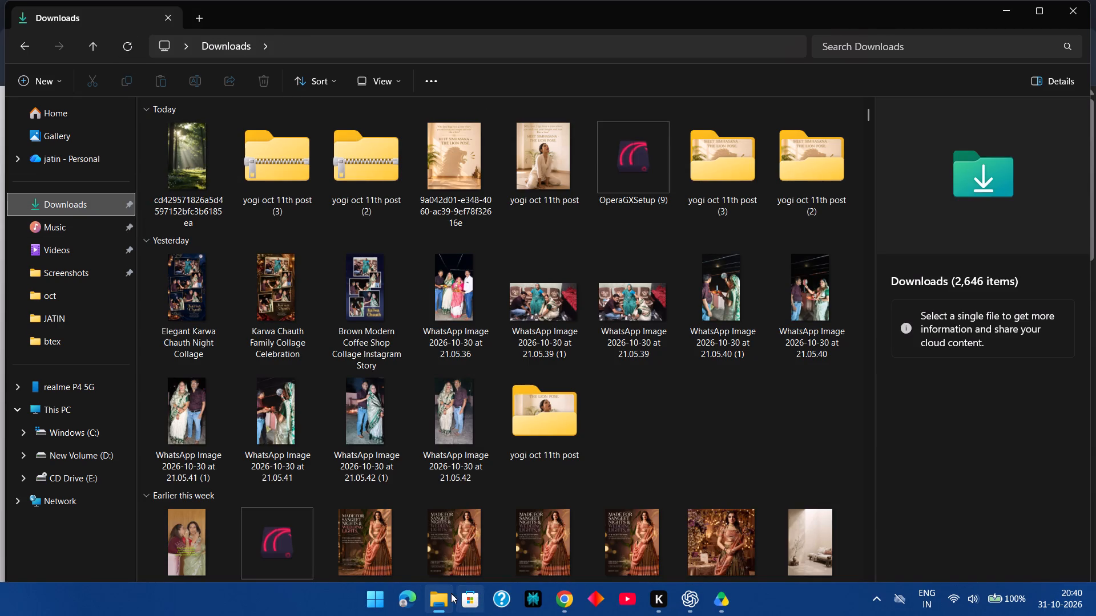
Open the newly downloaded forest image to view it, and close the image viewer.
click(444, 595)
click(816, 80)
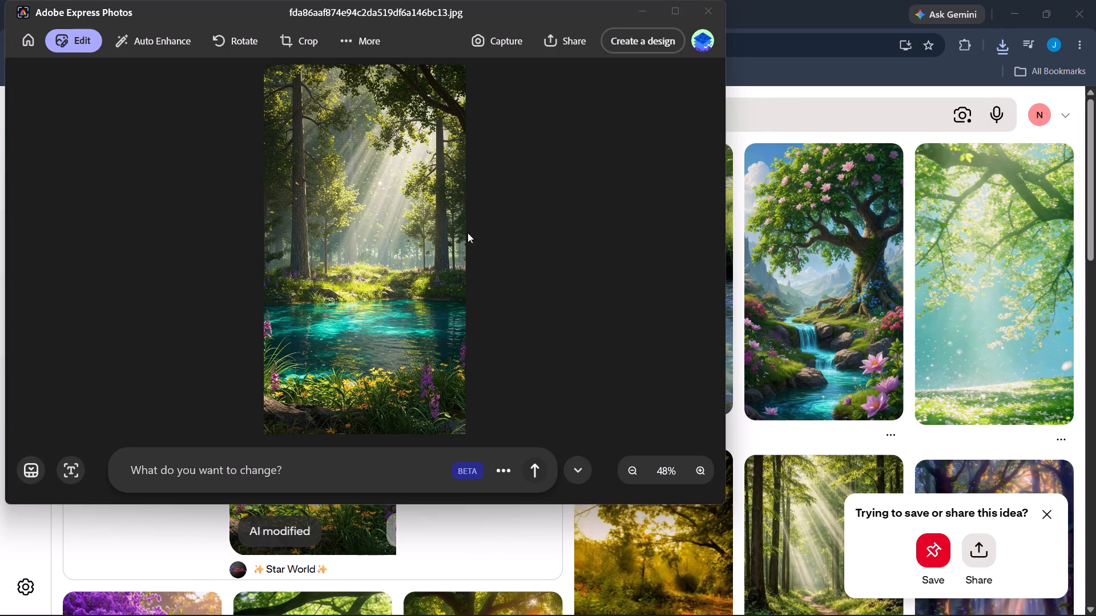
click(702, 18)
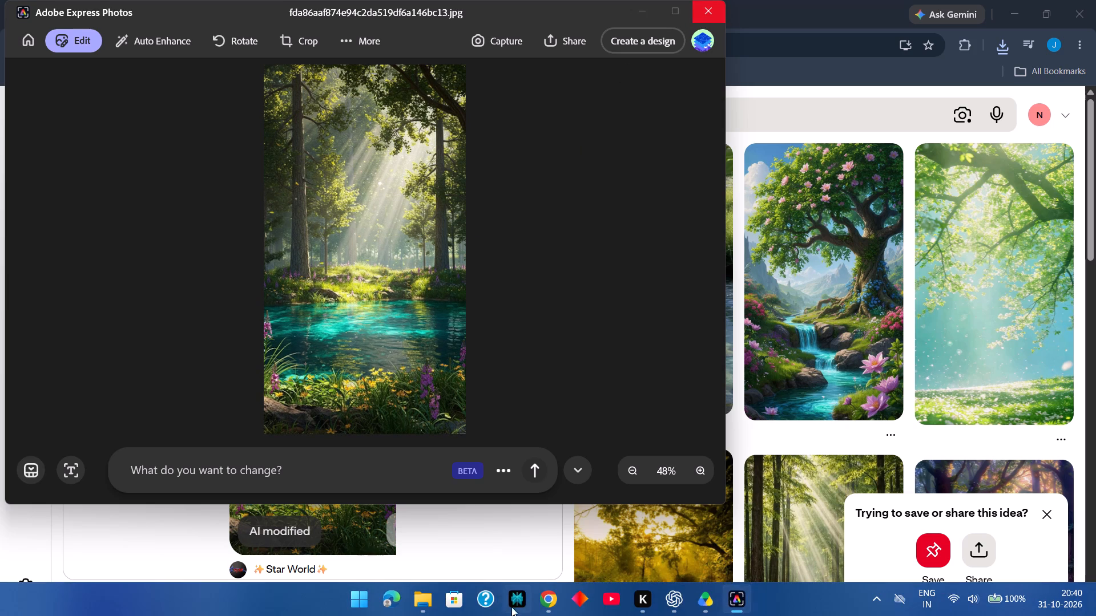
Check the Downloads and Music folders in File Explorer again for the forest image.
click(425, 609)
click(62, 214)
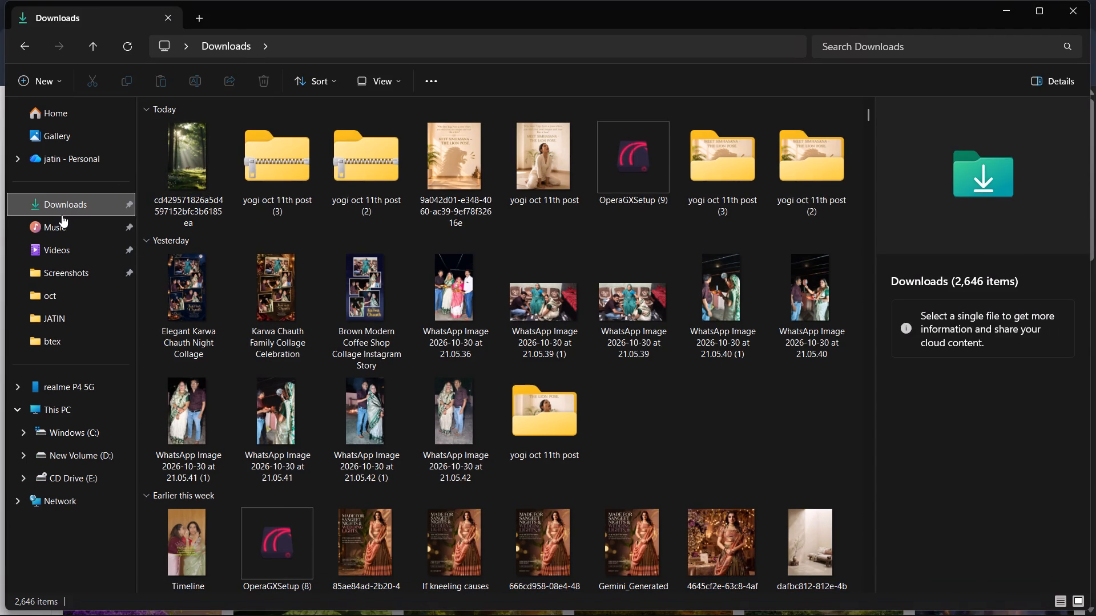
click(70, 221)
click(75, 202)
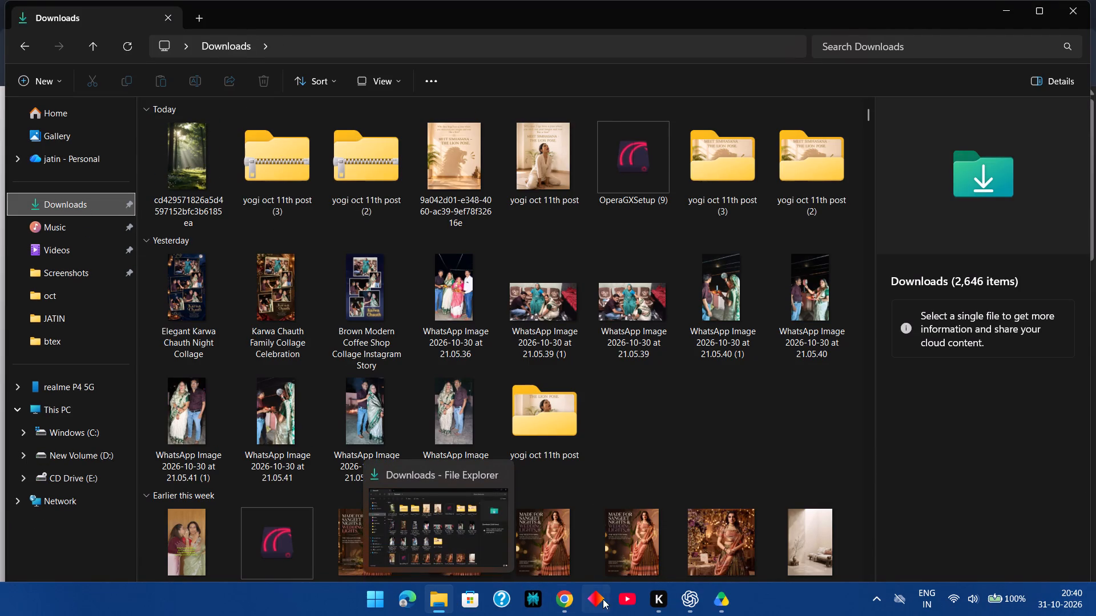
Show the newly downloaded forest image in its folder from Chrome's recent downloads.
click(559, 601)
click(1001, 39)
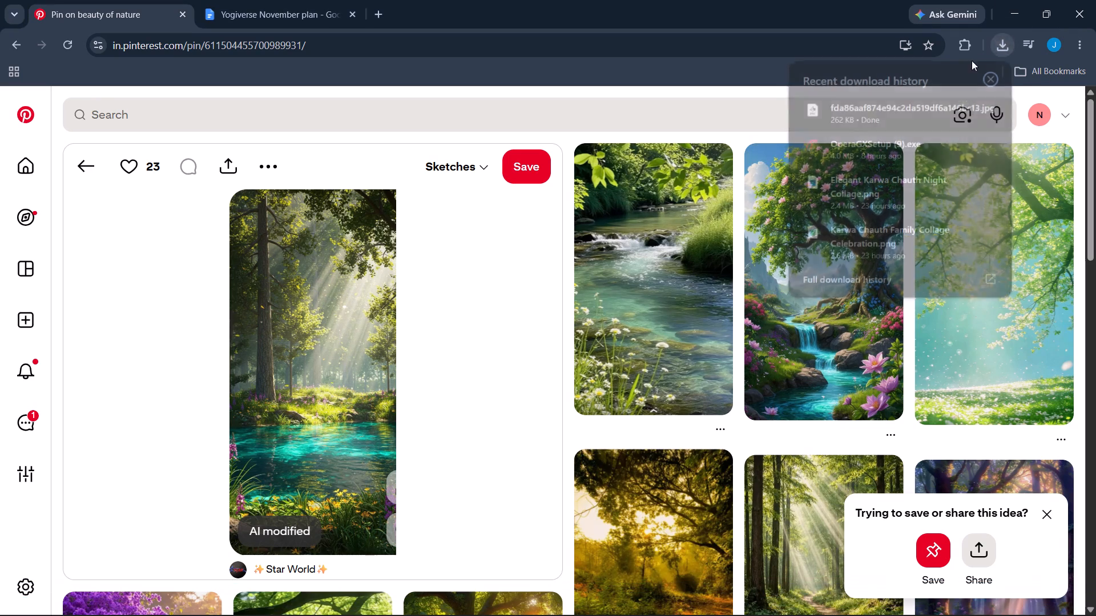
drag(900, 107, 888, 107)
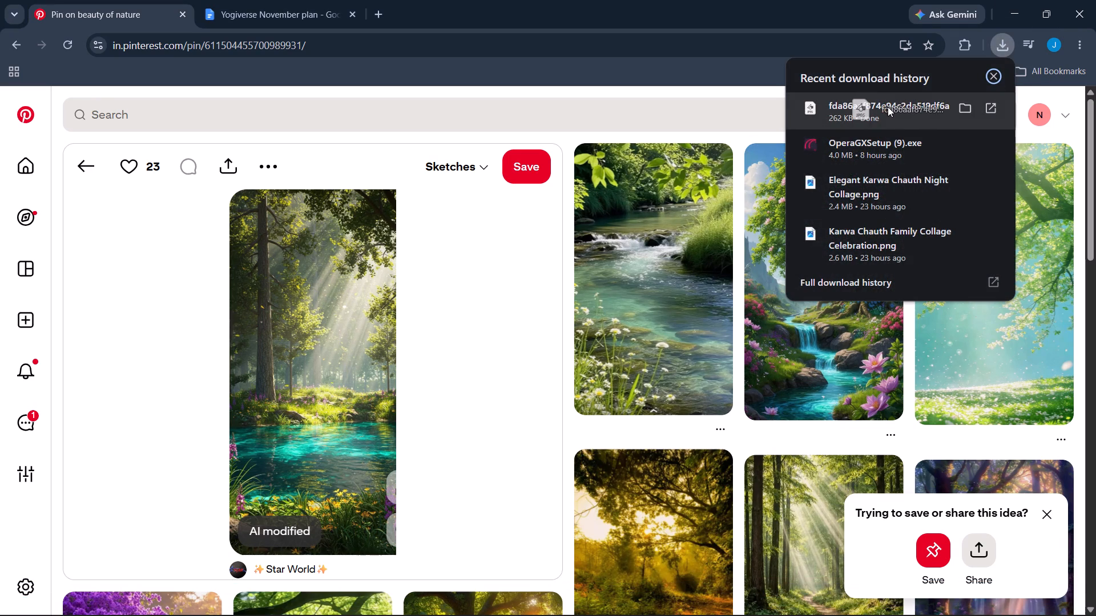
click(962, 105)
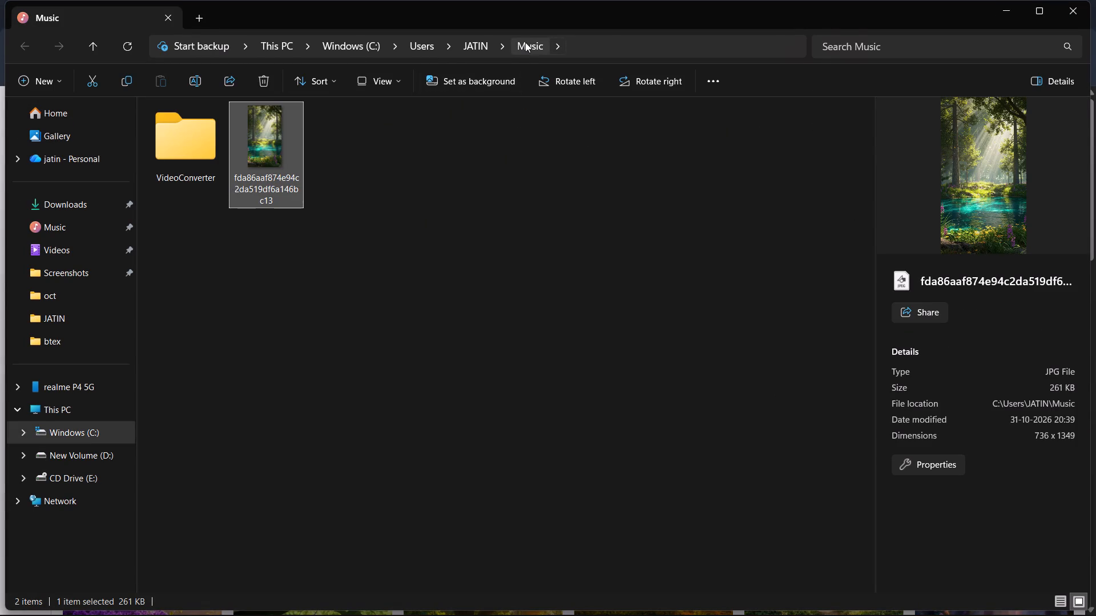
From Chrome's download history, check the folder locations of the forest JPG, OperaGXSetup (9).exe and Elegant Karwa Chauth Night Collage.png.
click(570, 591)
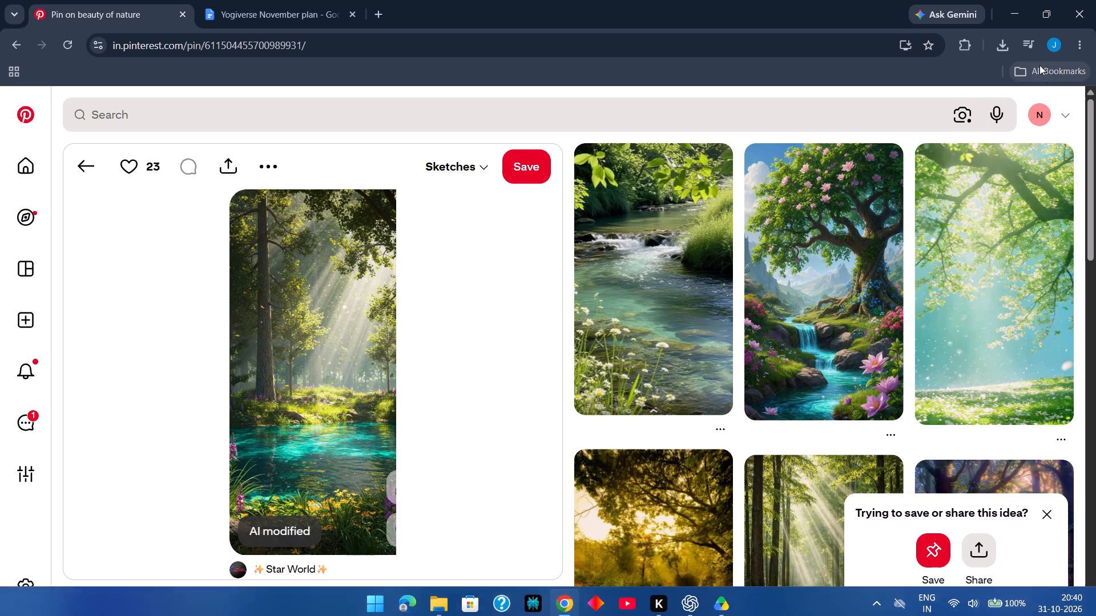
click(1087, 38)
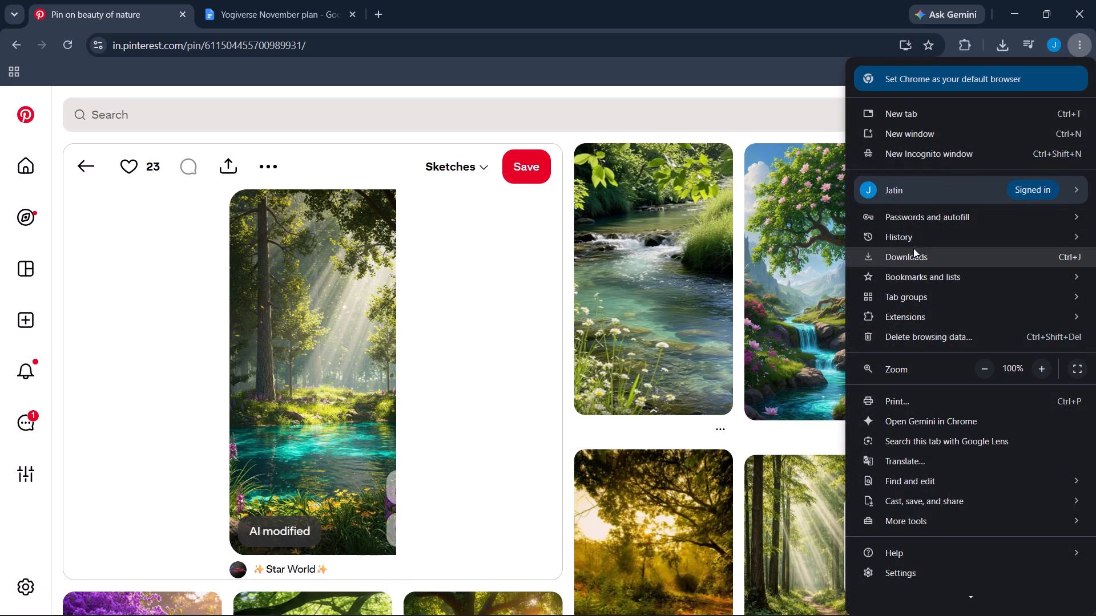
click(914, 257)
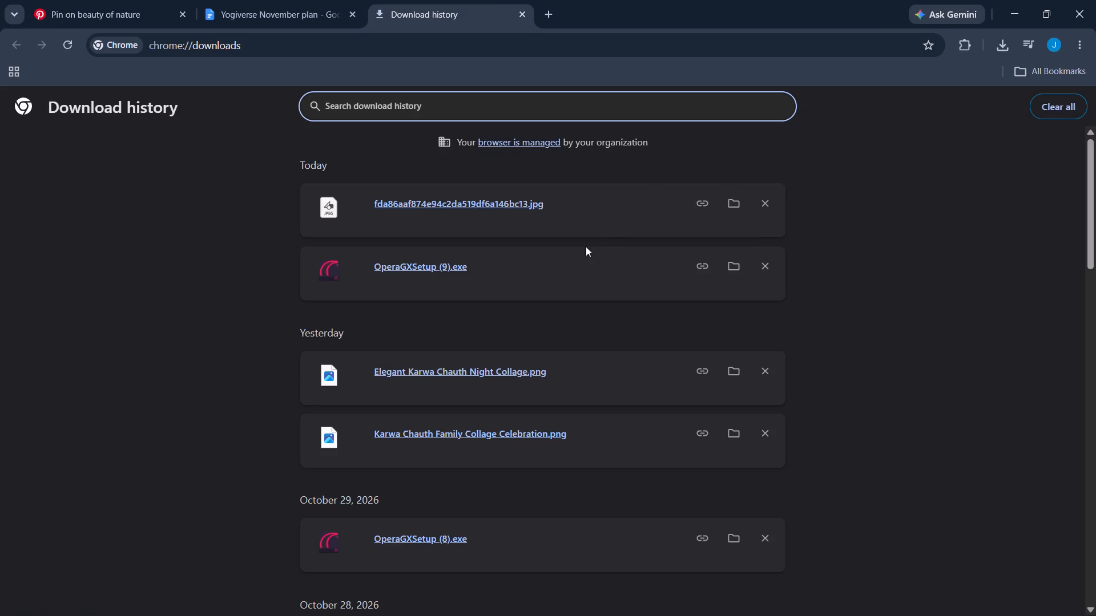
click(732, 204)
click(1016, 6)
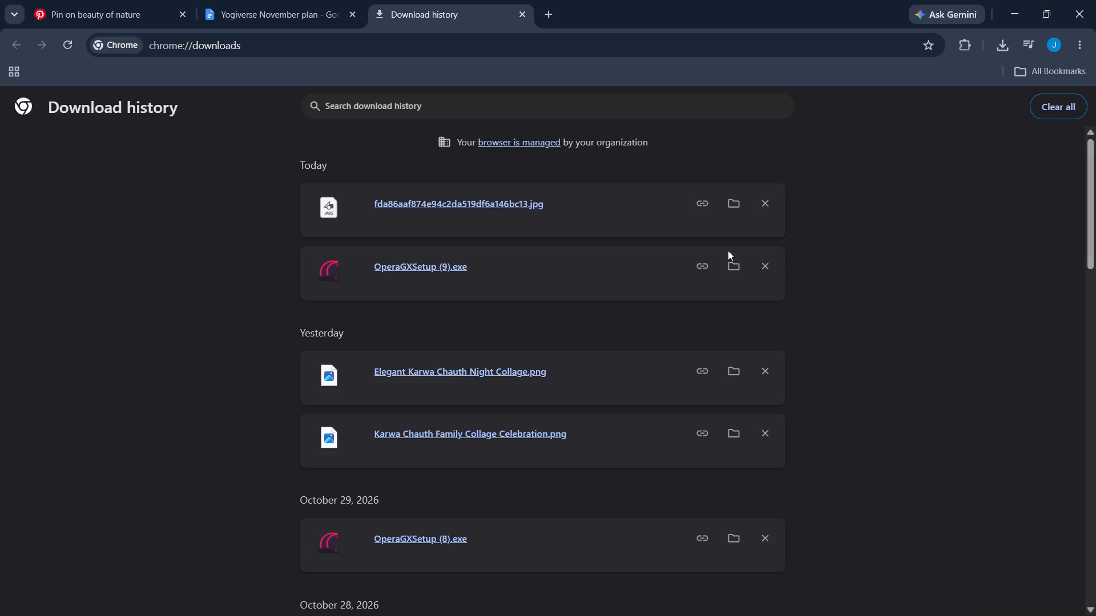
click(730, 265)
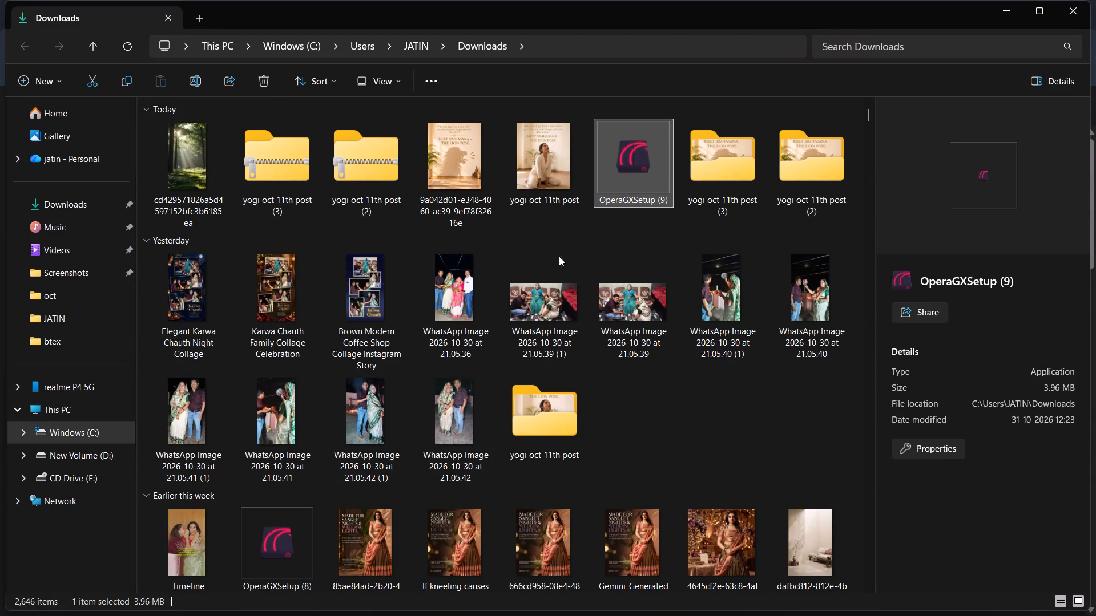
click(1005, 7)
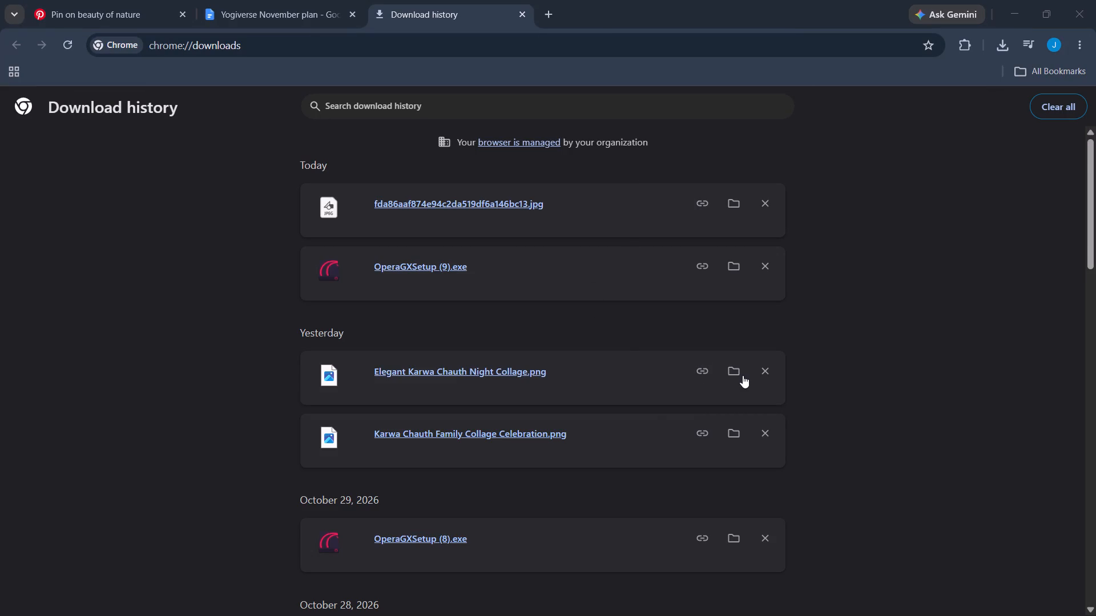
click(743, 375)
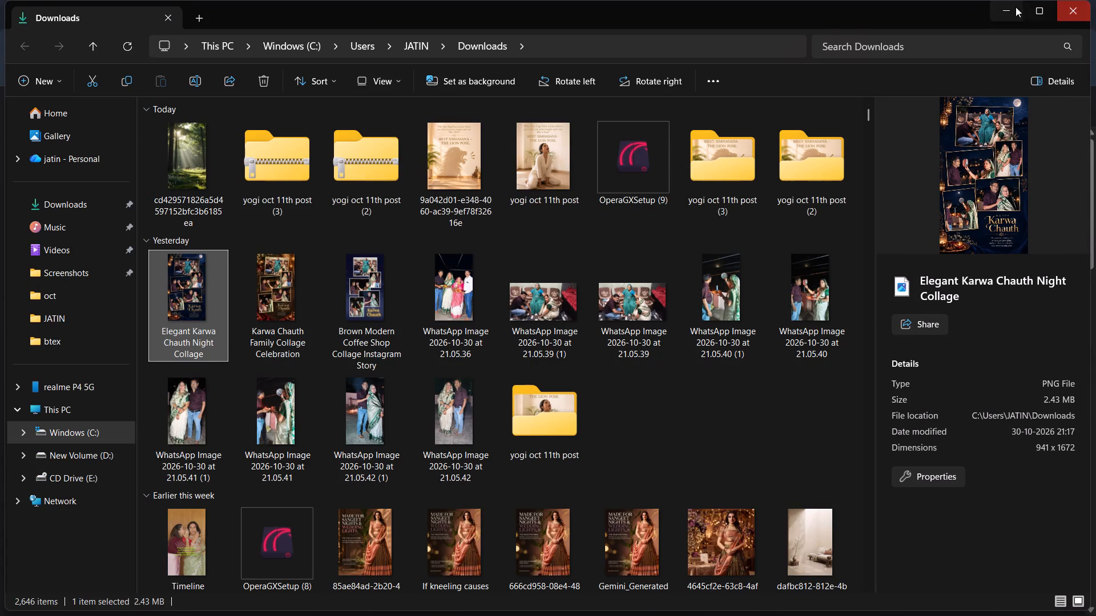
click(989, 11)
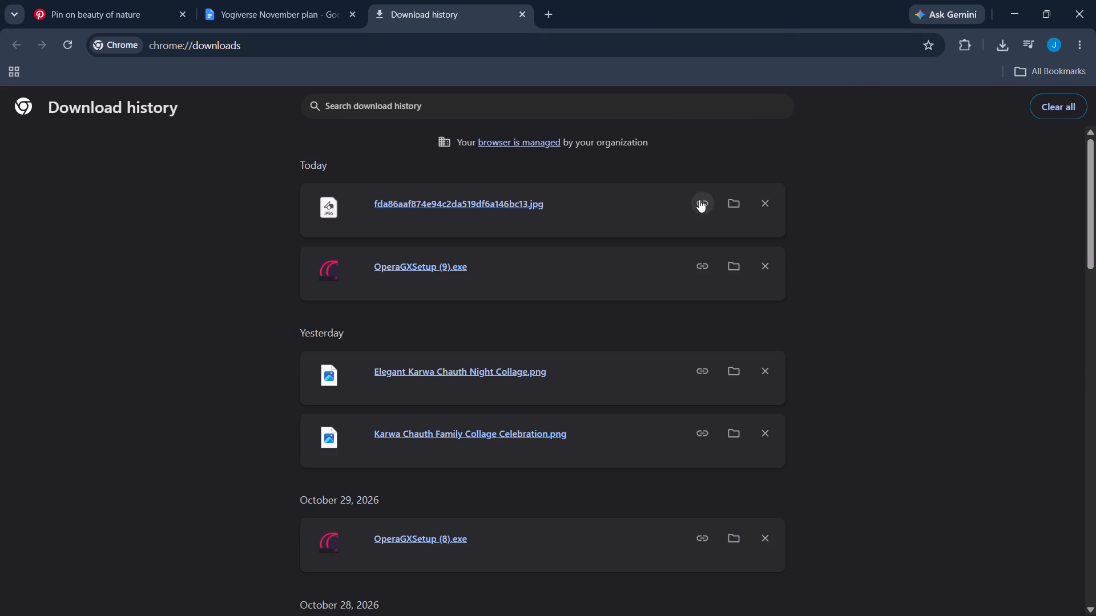
Glance at the Yogiverse November plan and the download history, and return to the forest stream pin on Pinterest.
click(286, 0)
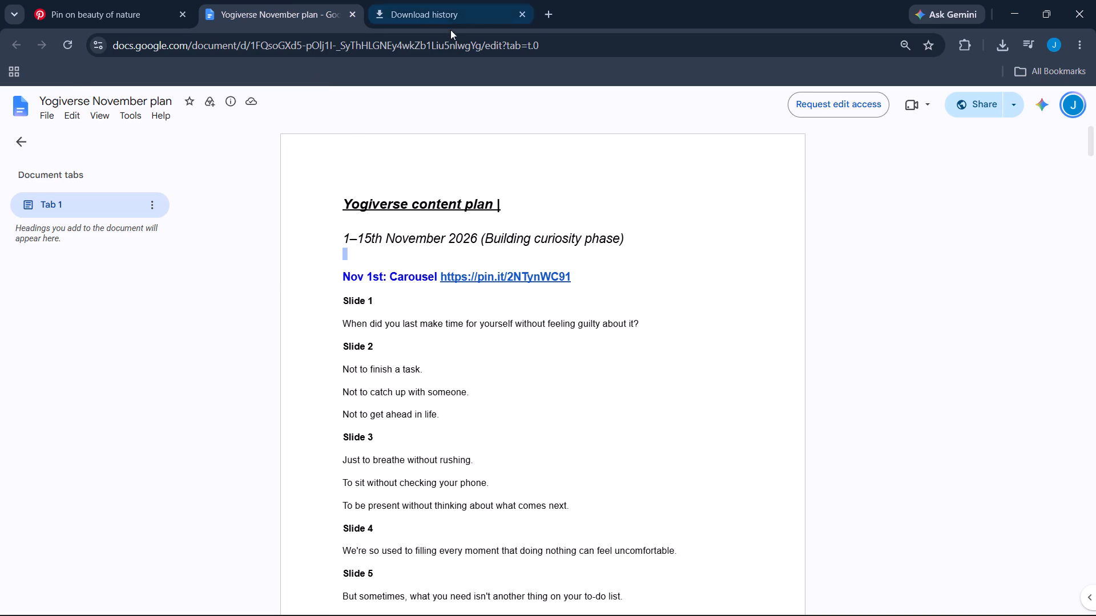
click(421, 0)
click(137, 0)
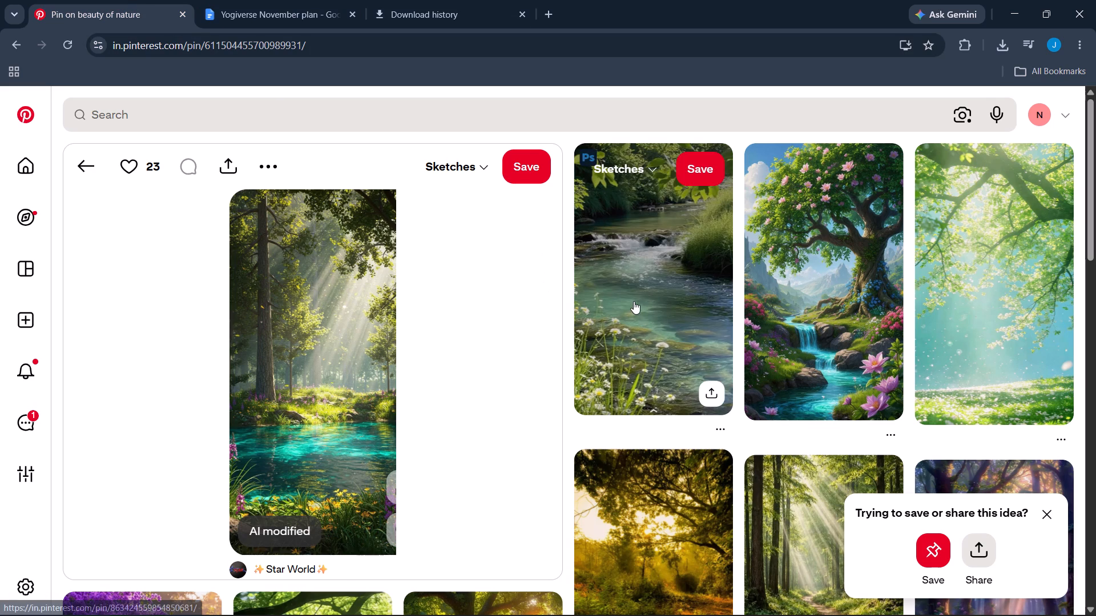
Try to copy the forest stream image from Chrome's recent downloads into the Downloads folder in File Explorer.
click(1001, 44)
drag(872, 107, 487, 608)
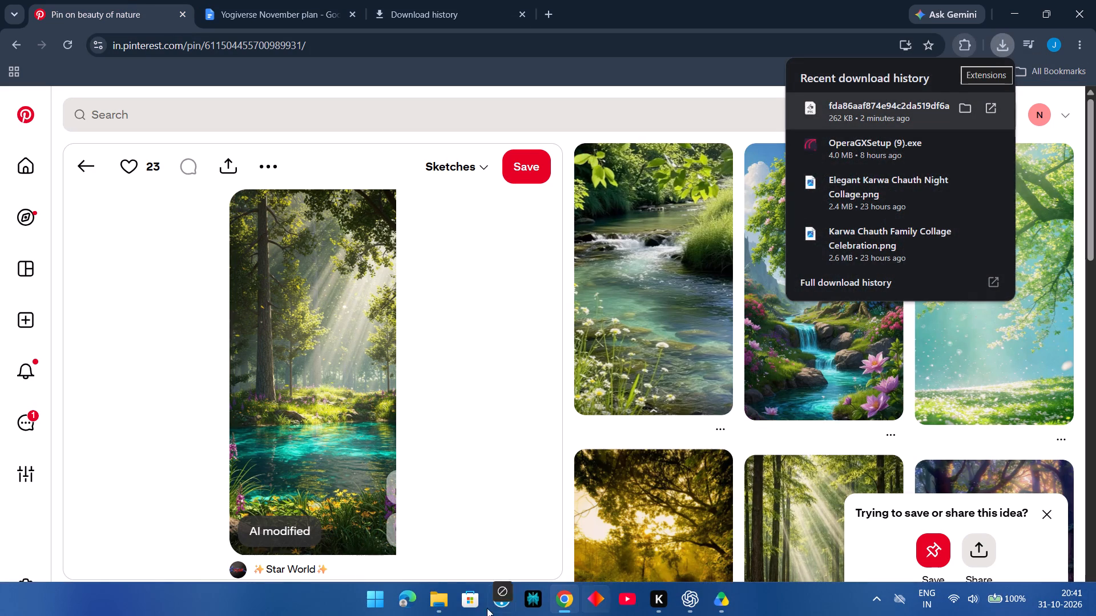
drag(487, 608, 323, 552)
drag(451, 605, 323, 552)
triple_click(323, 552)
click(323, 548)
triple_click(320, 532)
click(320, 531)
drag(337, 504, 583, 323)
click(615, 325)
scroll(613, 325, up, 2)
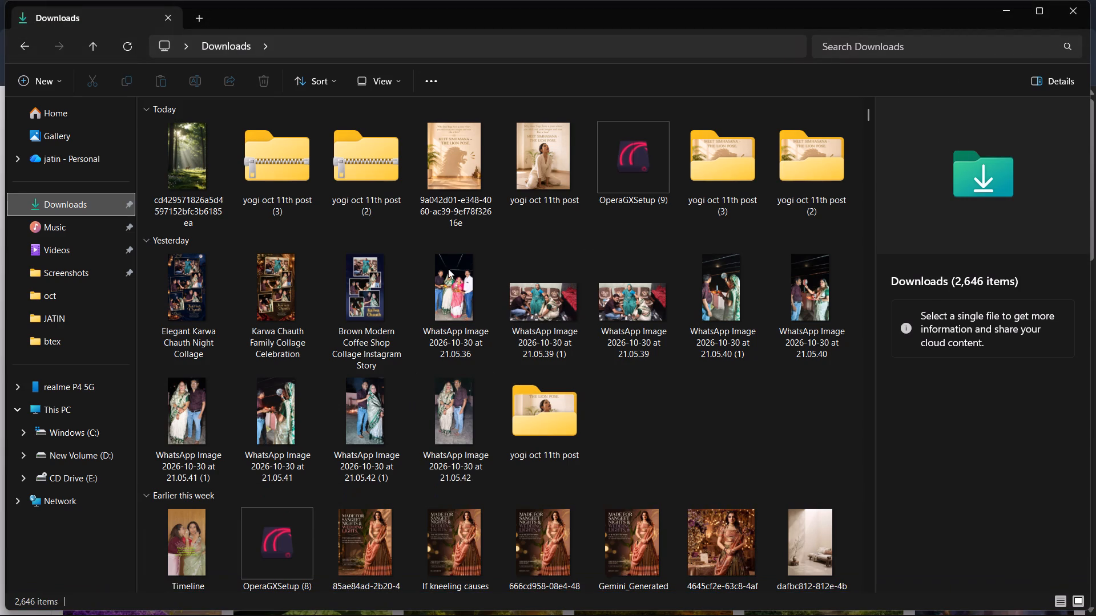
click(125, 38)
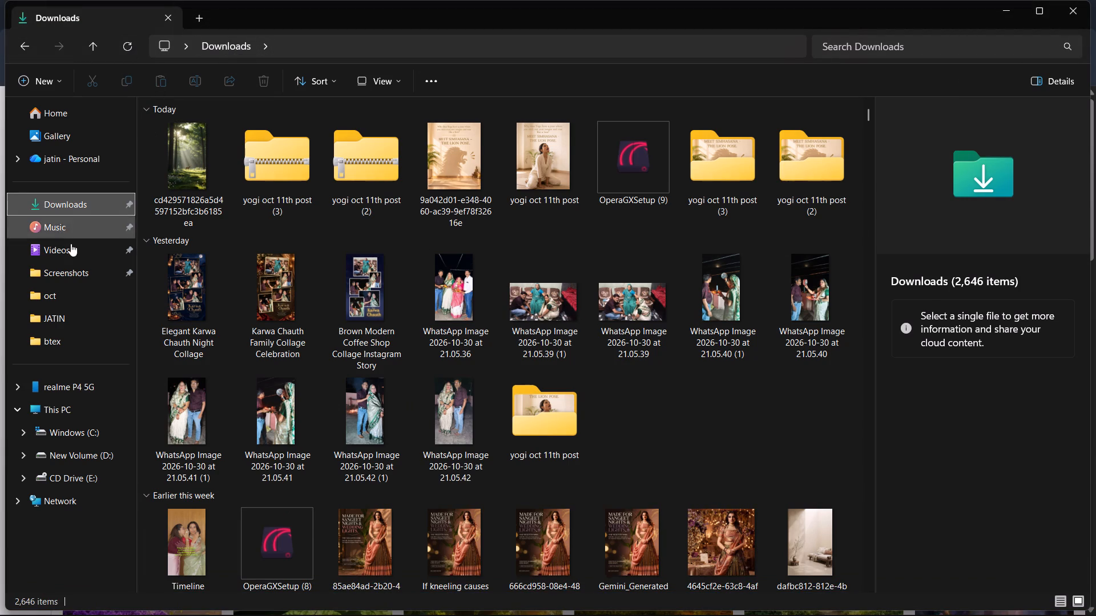
Move the forest stream image from the Music folder to the Downloads folder and open Downloads.
click(84, 228)
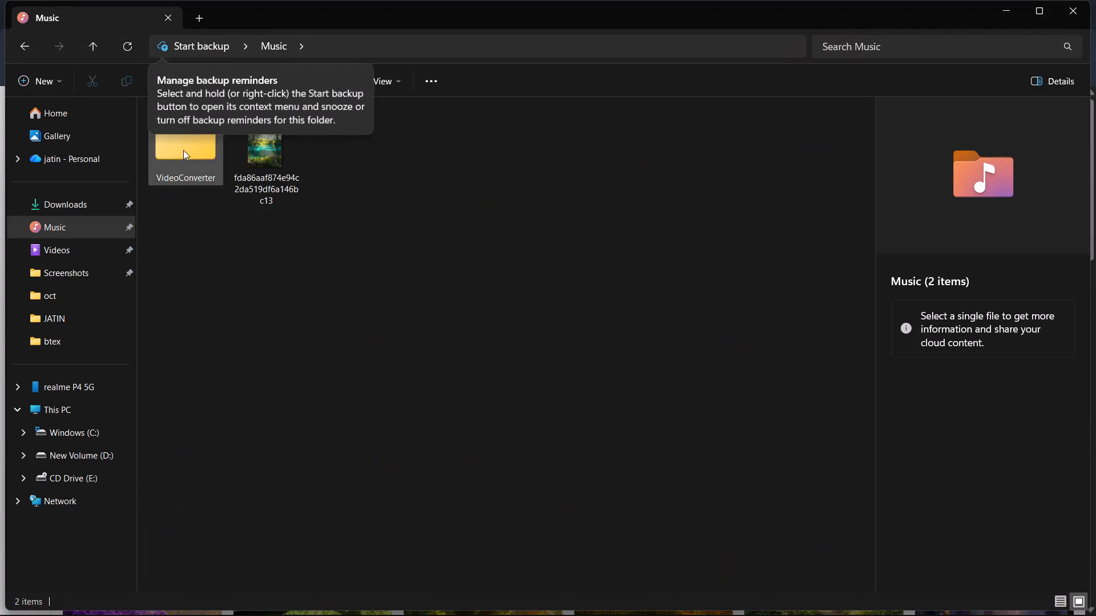
drag(253, 163, 59, 213)
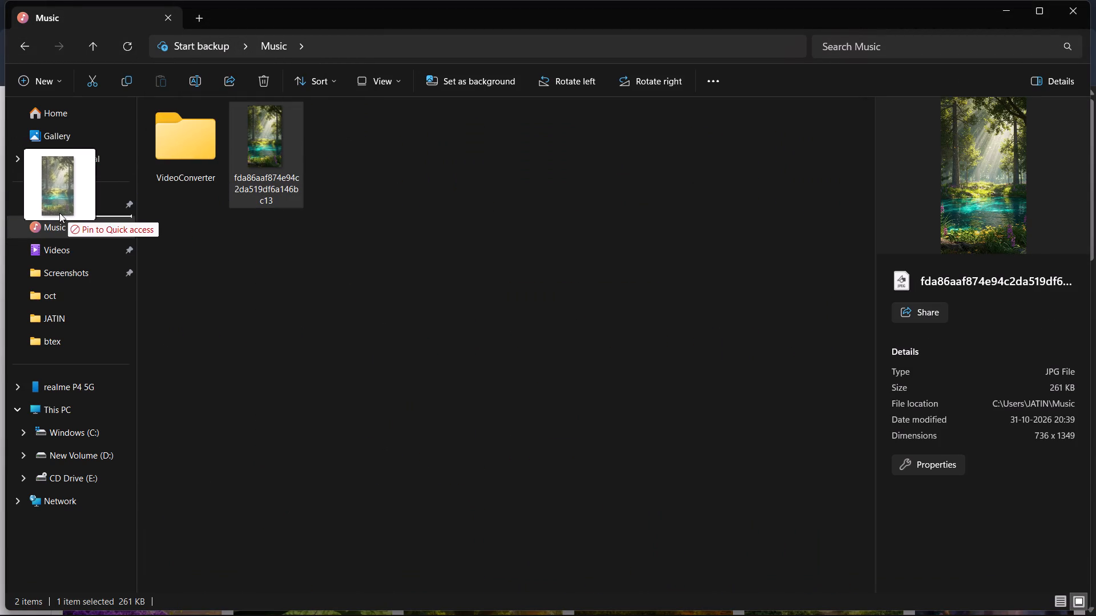
drag(59, 213, 62, 204)
double_click(75, 201)
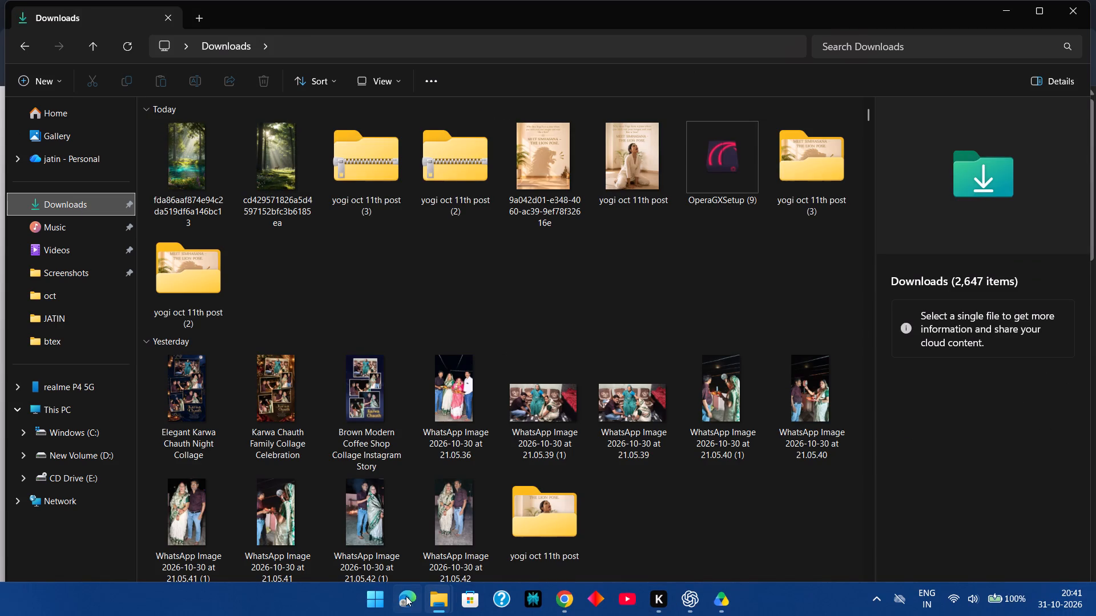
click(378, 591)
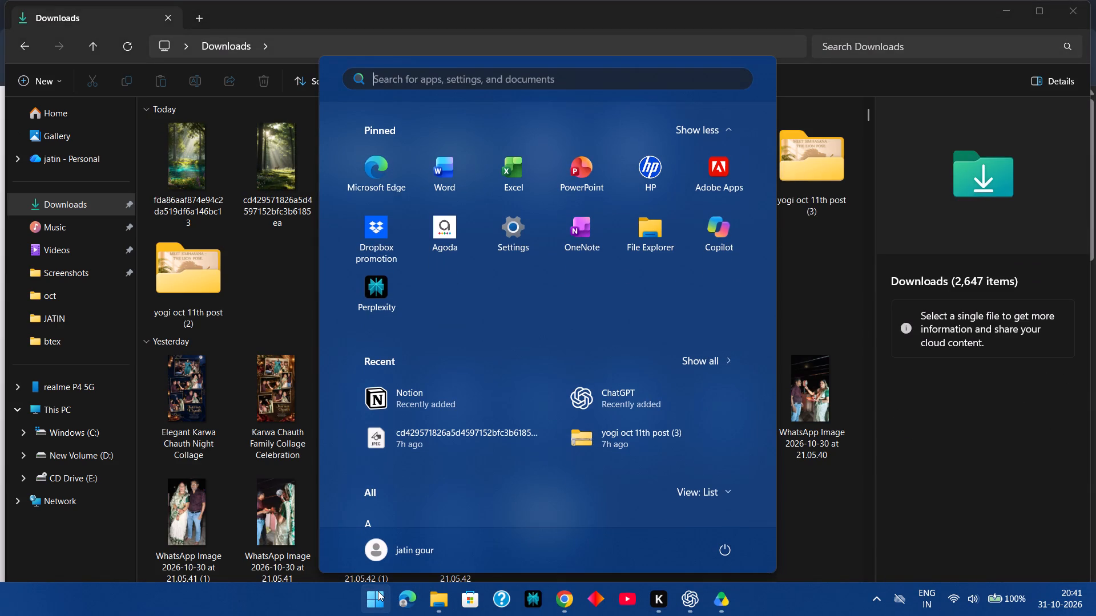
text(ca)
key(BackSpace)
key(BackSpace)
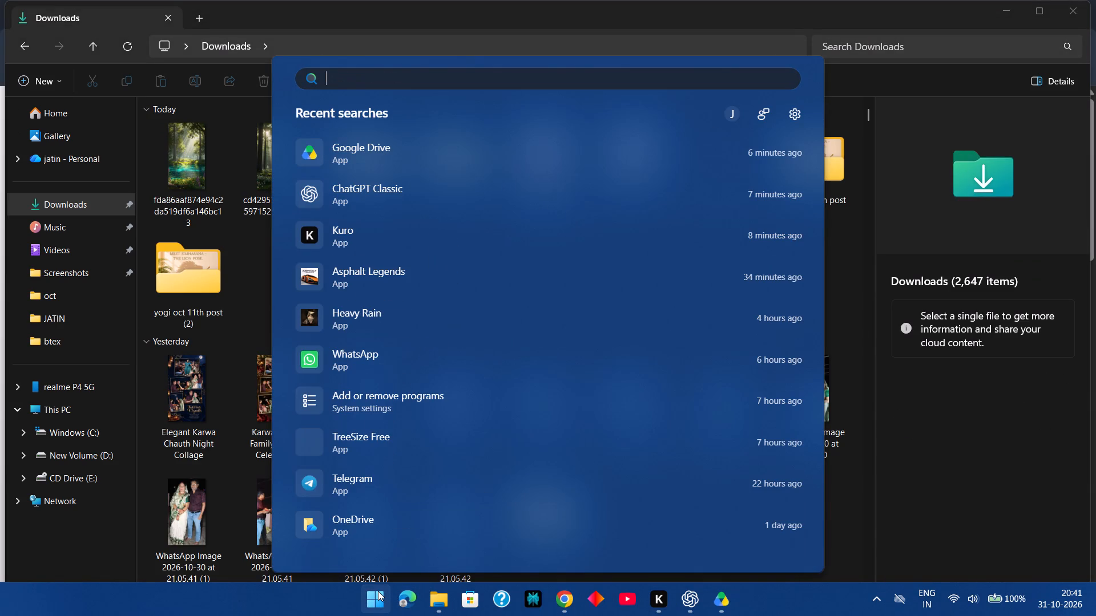
Open the Canva home page in Microsoft Edge.
click(409, 597)
text(can)
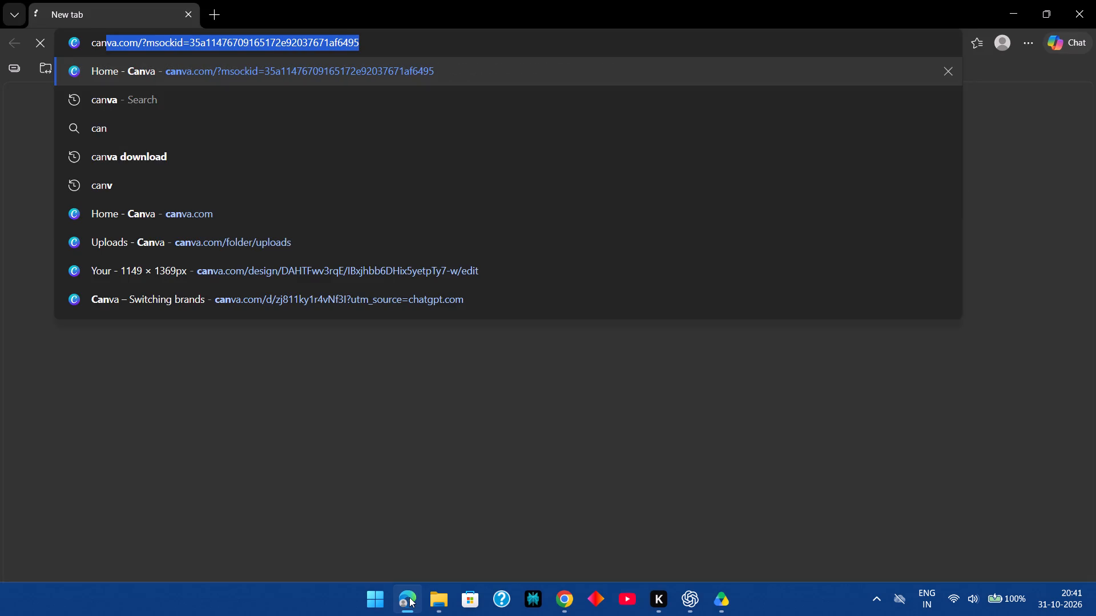
text(va)
key(Return)
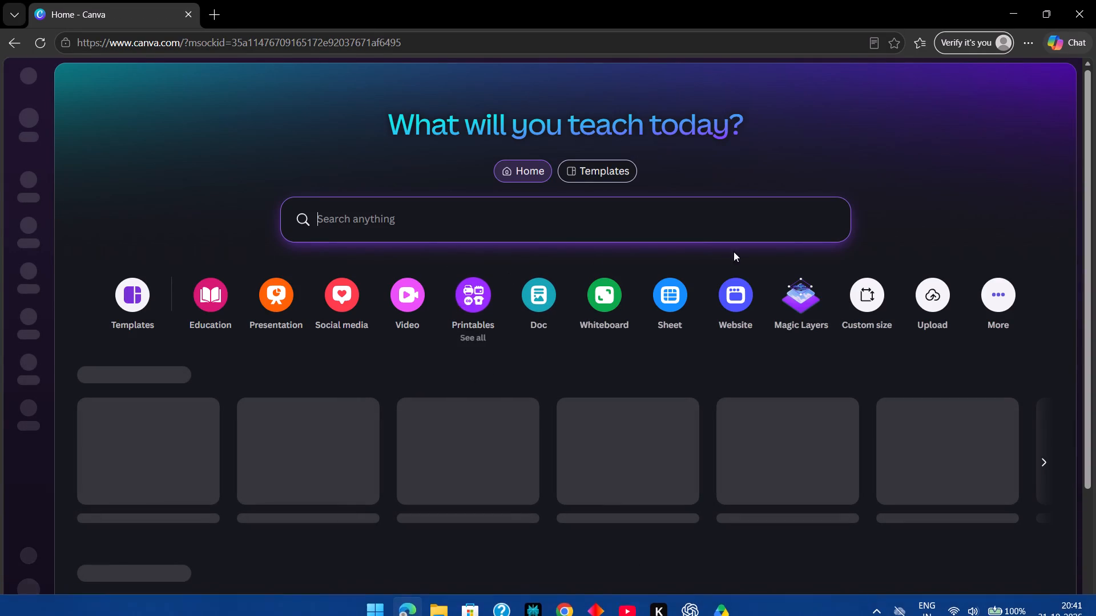
Upload the sunlit forest image with the deer from the Downloads folder to Canva.
click(944, 307)
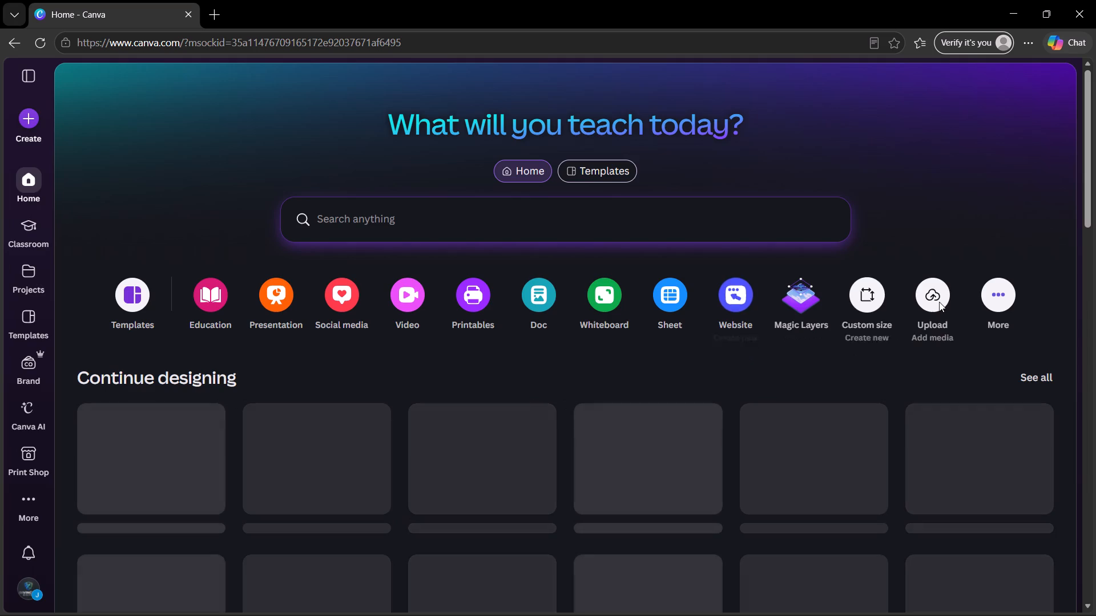
click(940, 301)
click(619, 419)
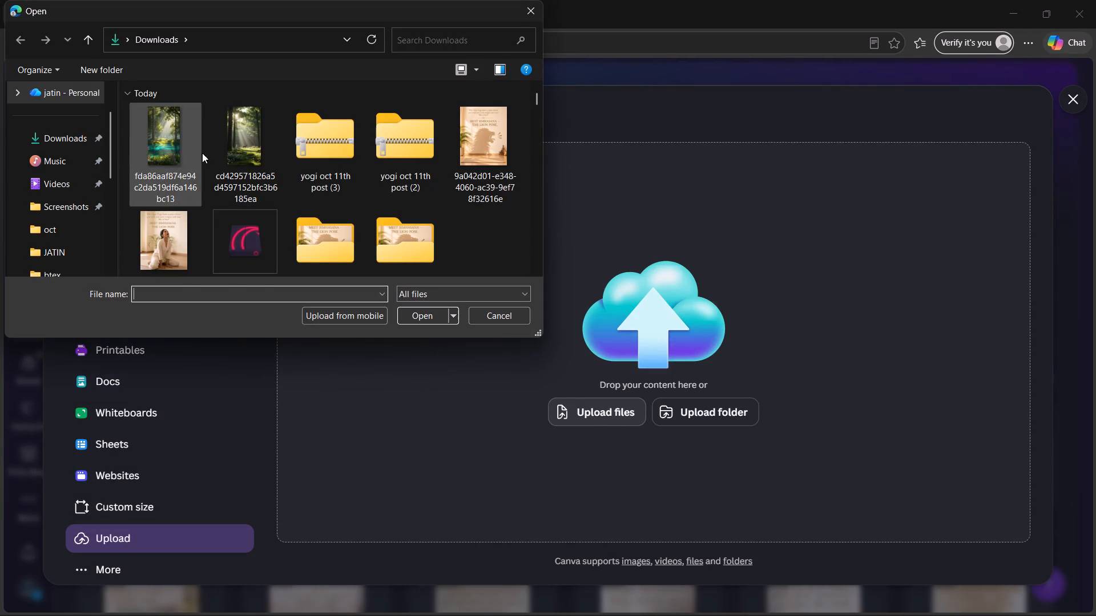
click(248, 151)
click(413, 312)
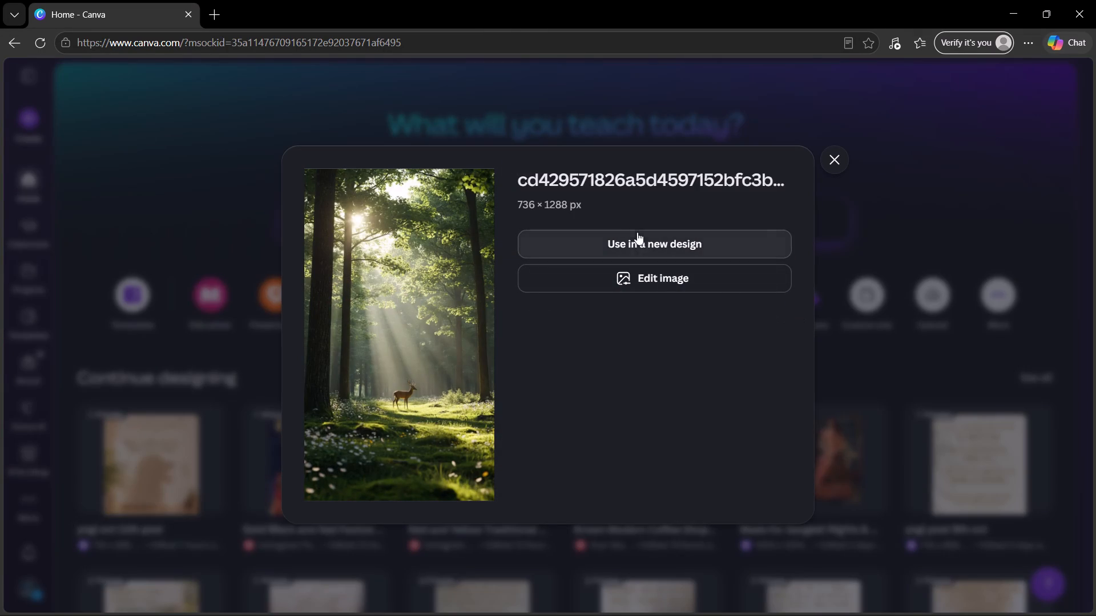
Create a new custom-size design of 716 × 896 px from the uploaded forest image.
click(638, 241)
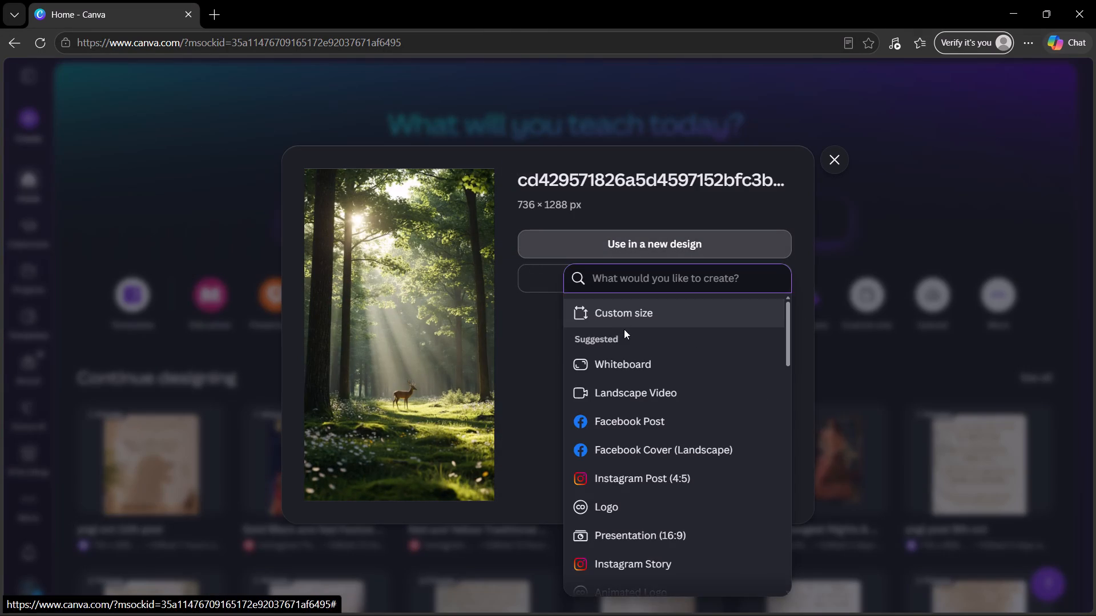
click(619, 319)
drag(614, 343, 572, 344)
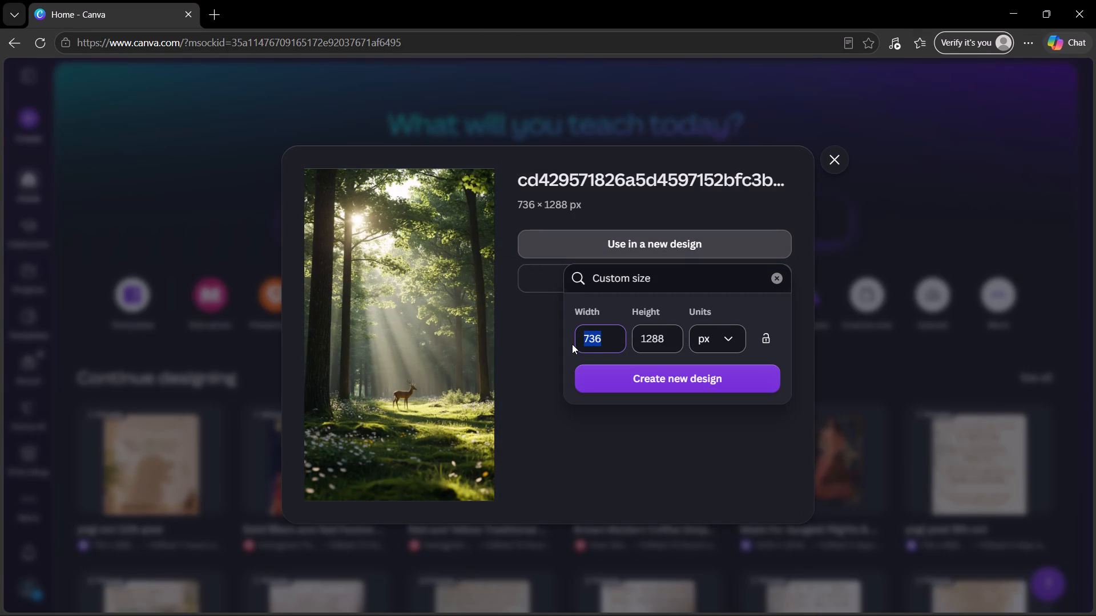
text(71)
key(6)
drag(665, 340, 621, 347)
text(896)
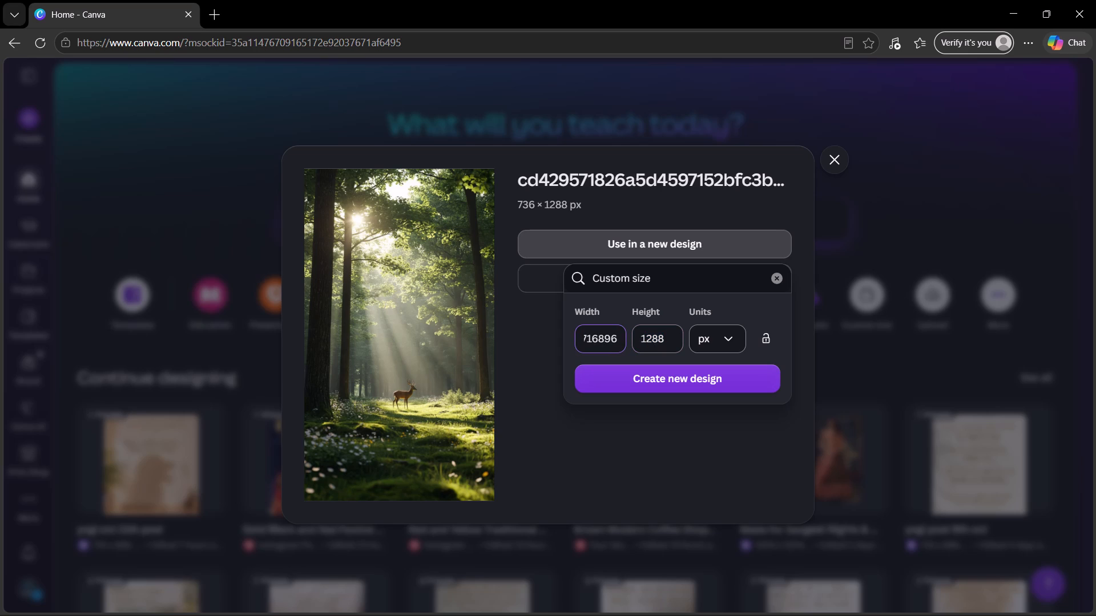
key(BackSpace)
key(BackSpace)
key(BackSpace)
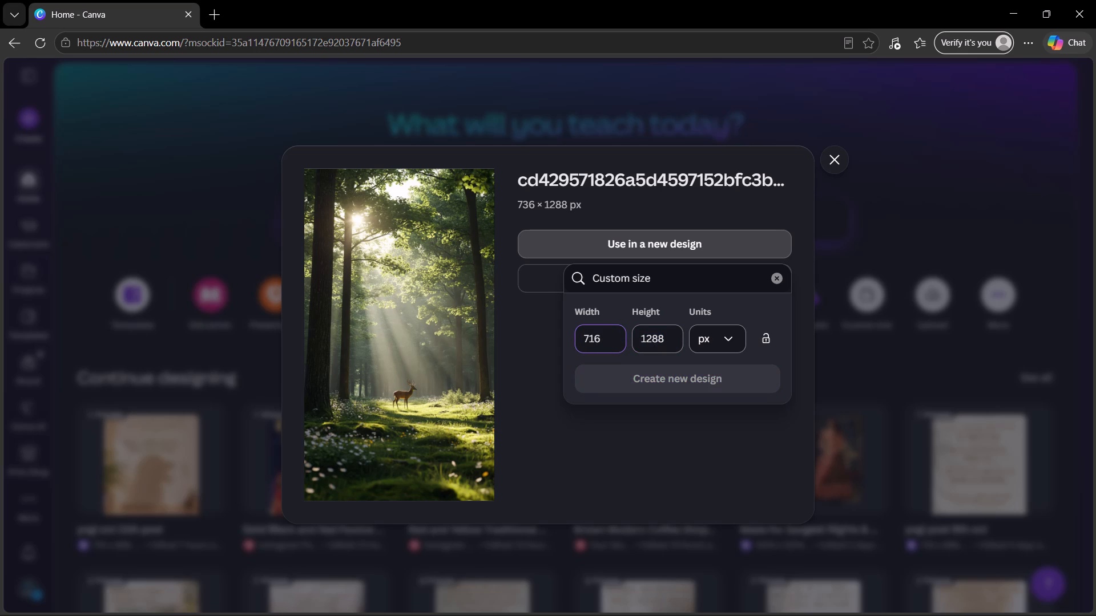
drag(669, 341, 601, 341)
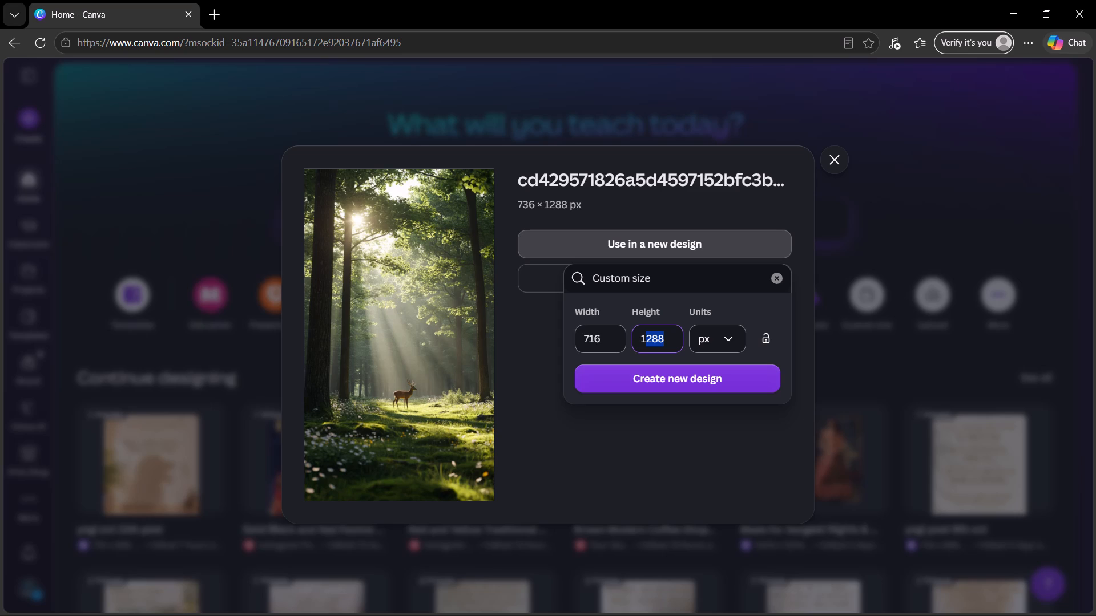
text(896)
click(690, 374)
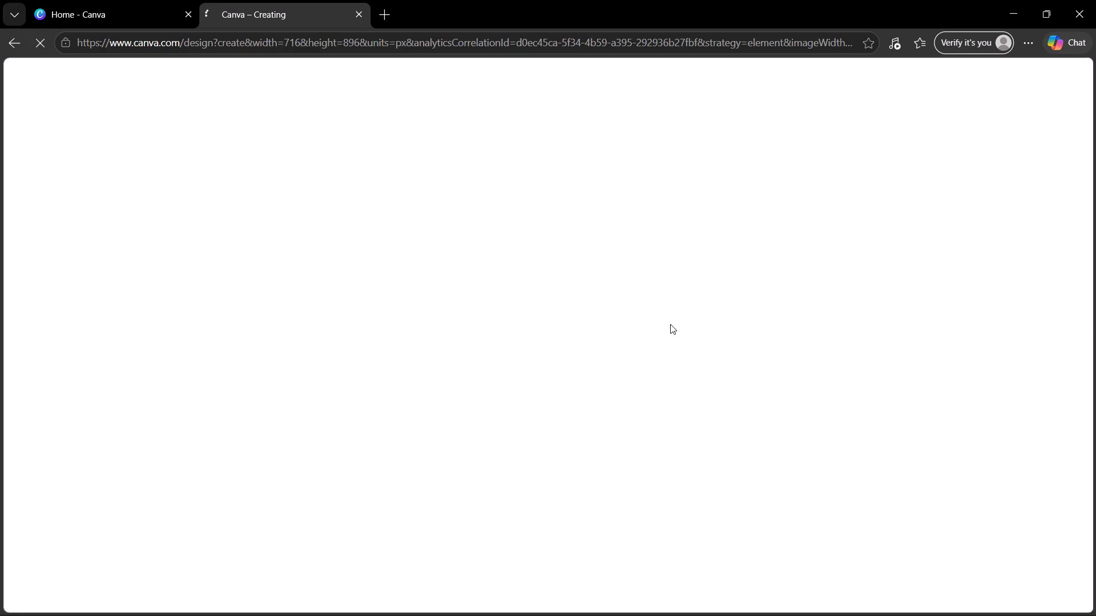
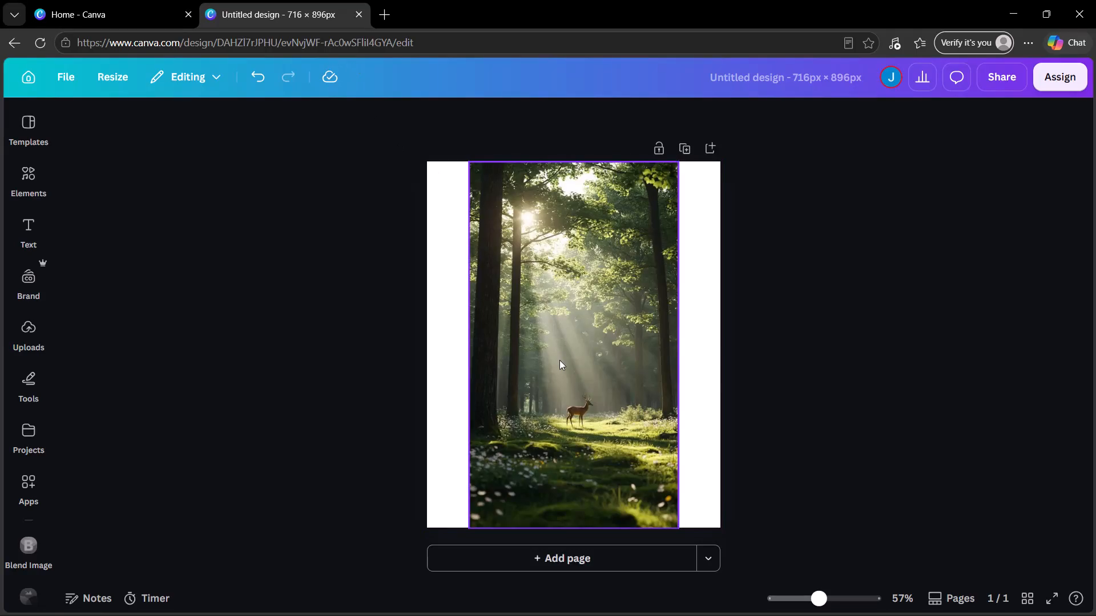
Widen the sunlit forest image on both sides so it fills the full width of the page.
click(559, 360)
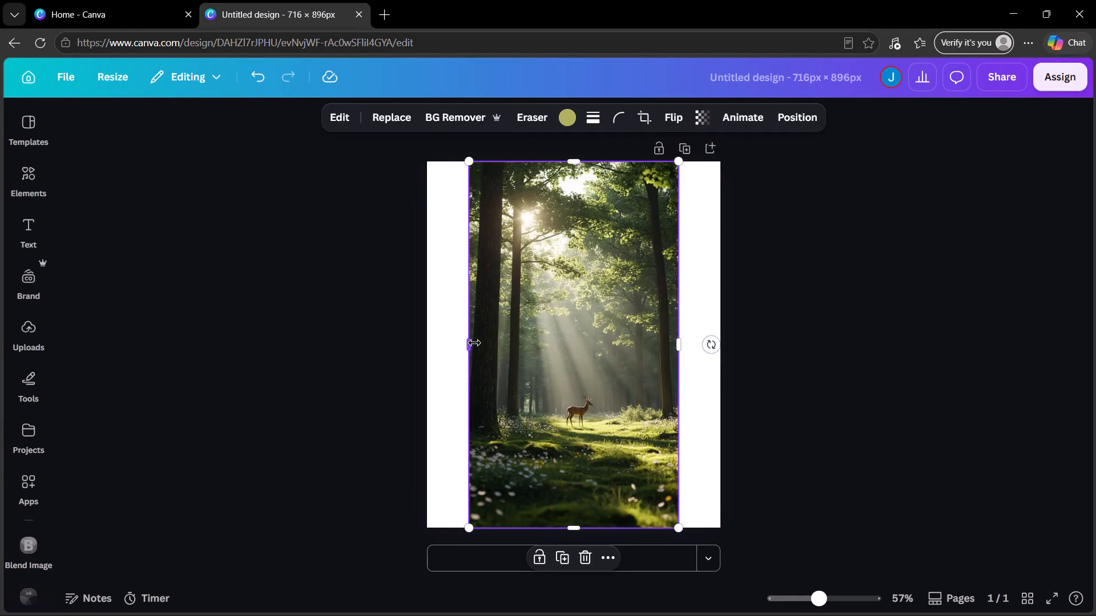
drag(474, 343, 434, 347)
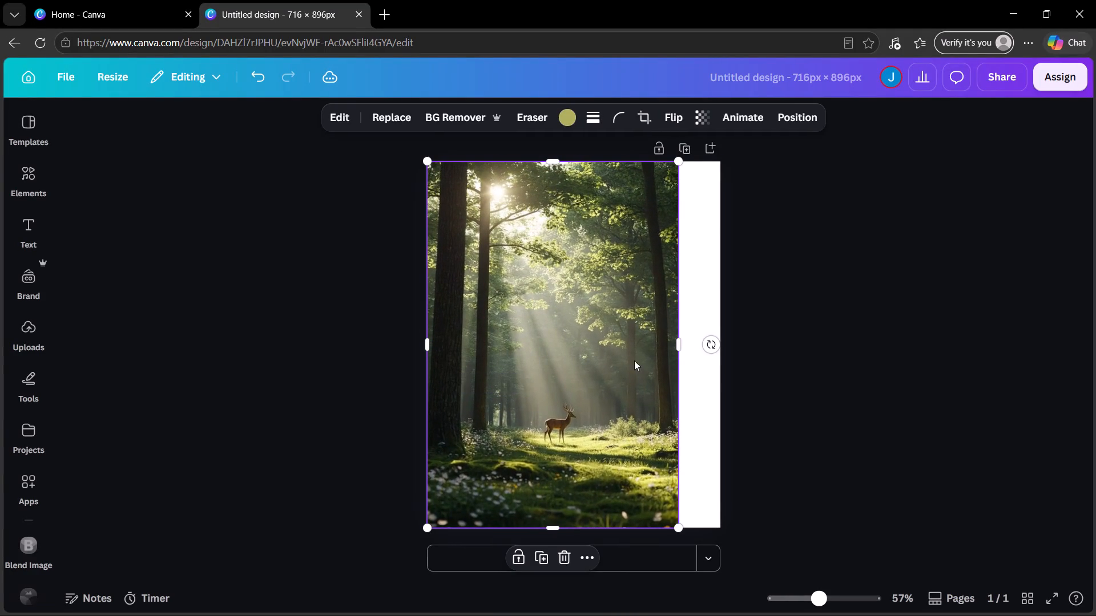
drag(679, 343, 723, 343)
click(845, 401)
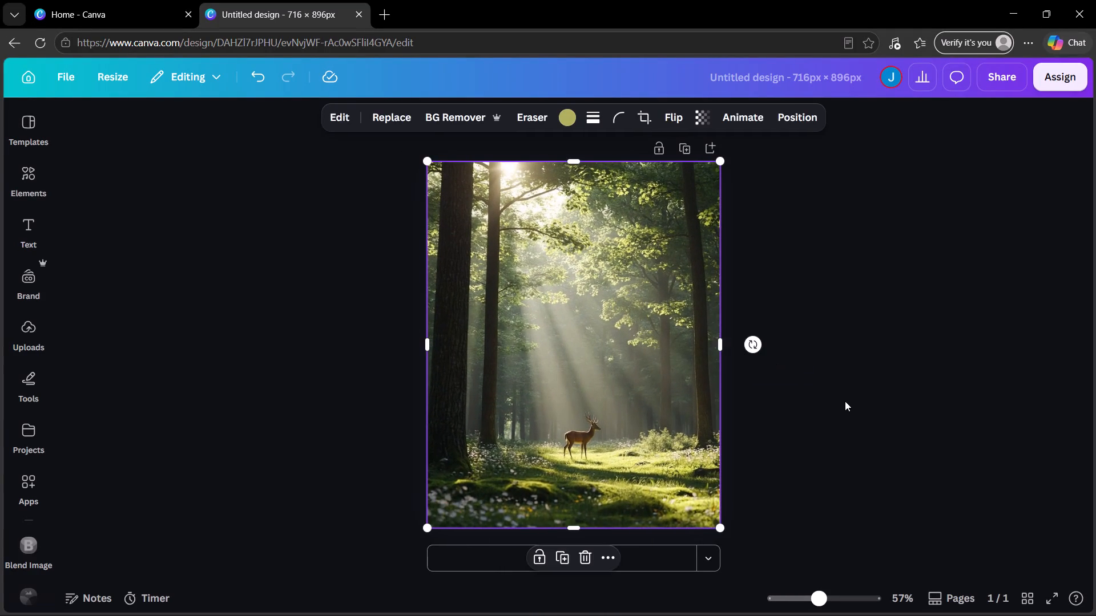
click(695, 360)
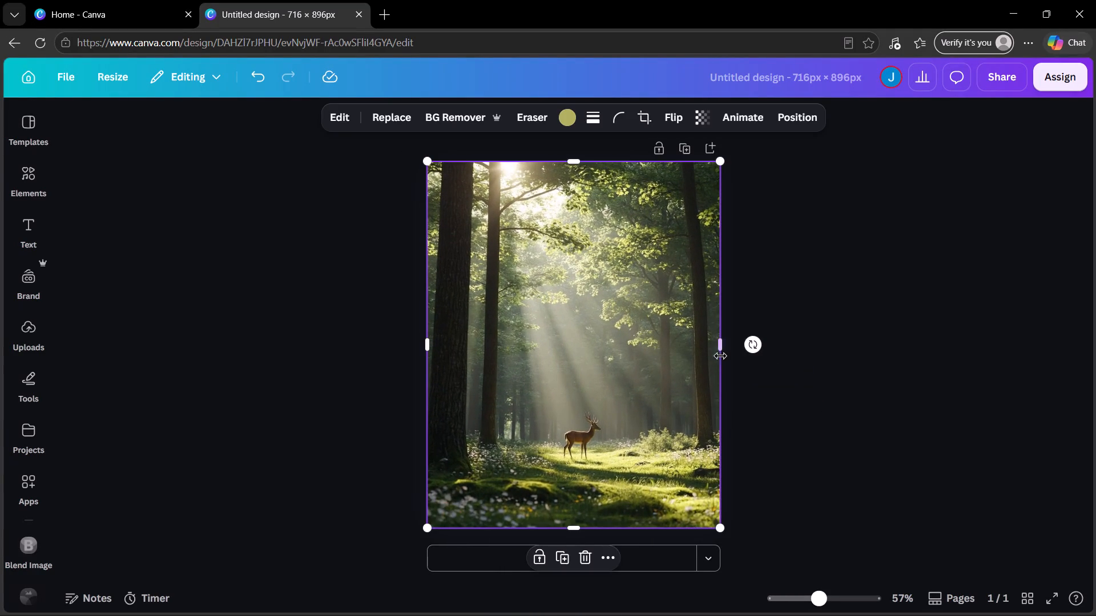
drag(722, 343, 728, 341)
click(840, 205)
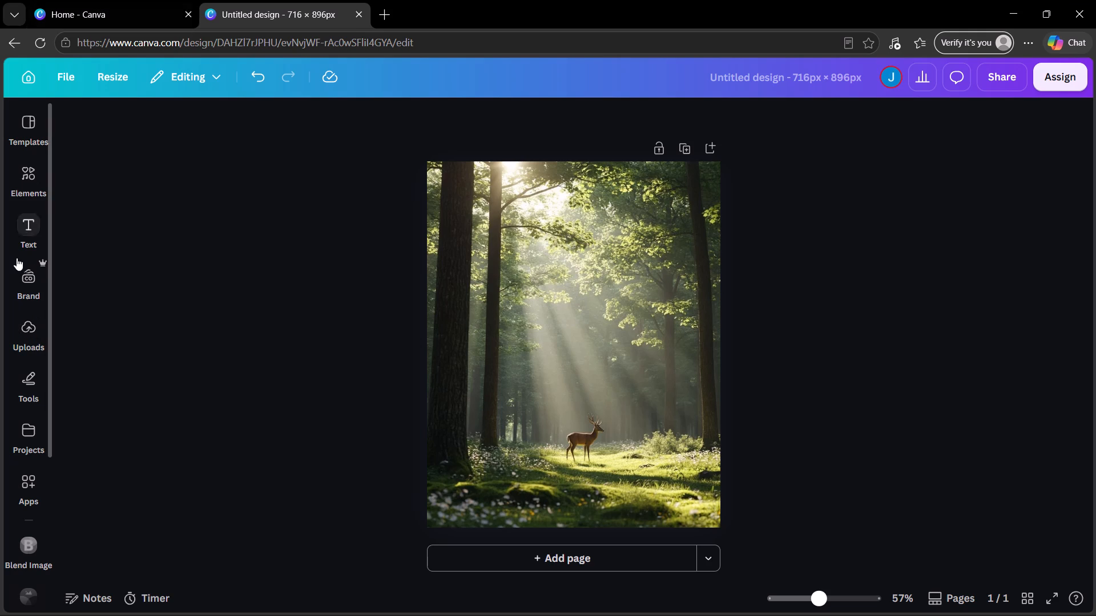
Open the existing design "yogi verse post 8 oct" from the recent designs on the Canva home page.
click(154, 0)
scroll(488, 385, down, 2)
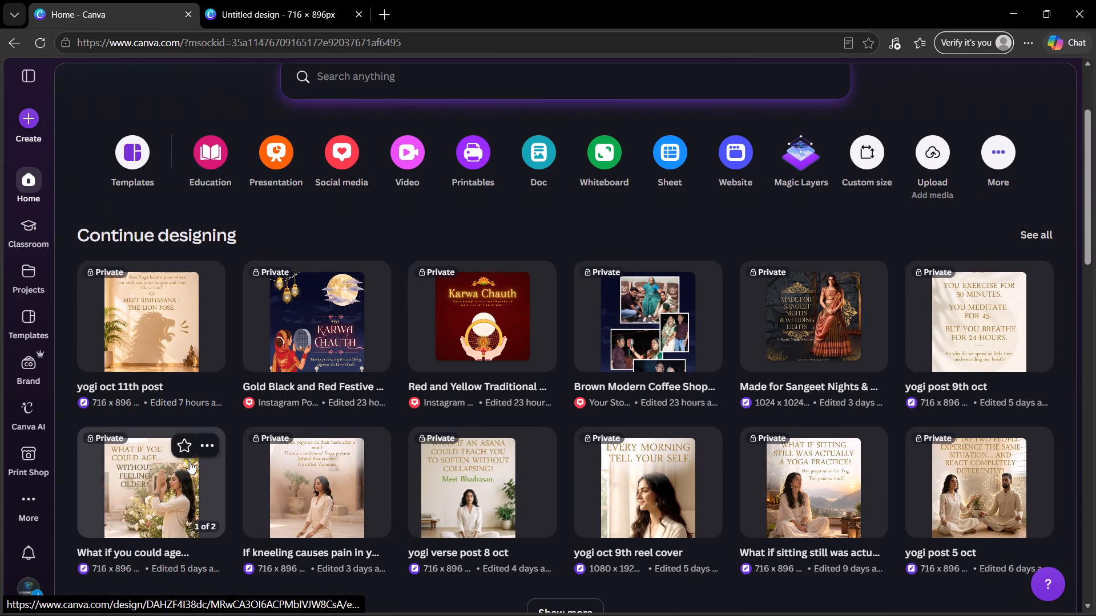
click(505, 493)
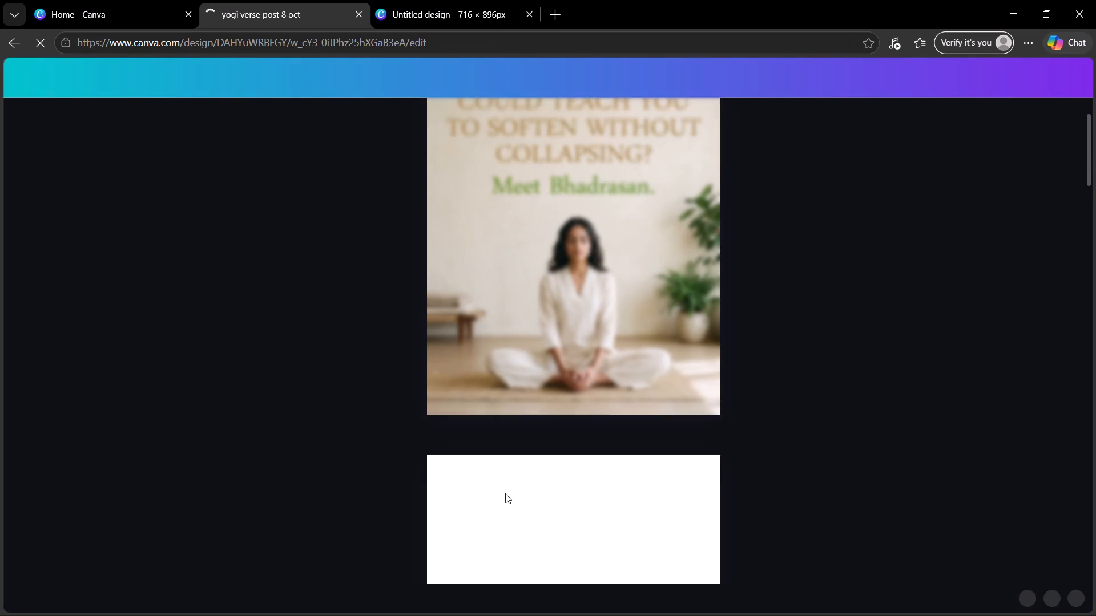
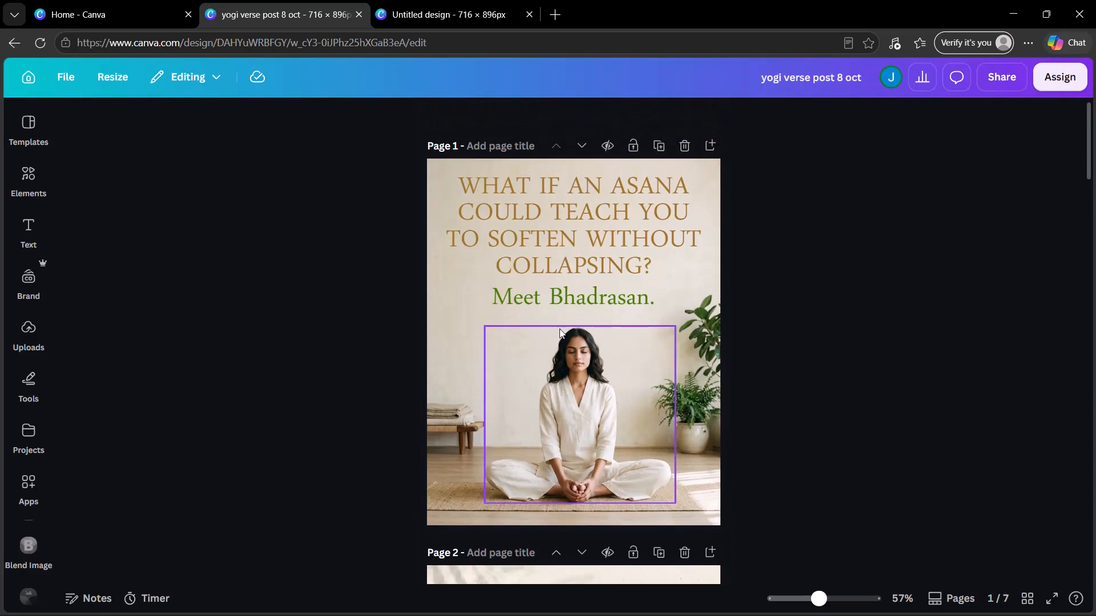
Copy the "What if an asana could teach you" heading from page 1 into the untitled forest design and place it mid-page, just above the deer.
click(563, 268)
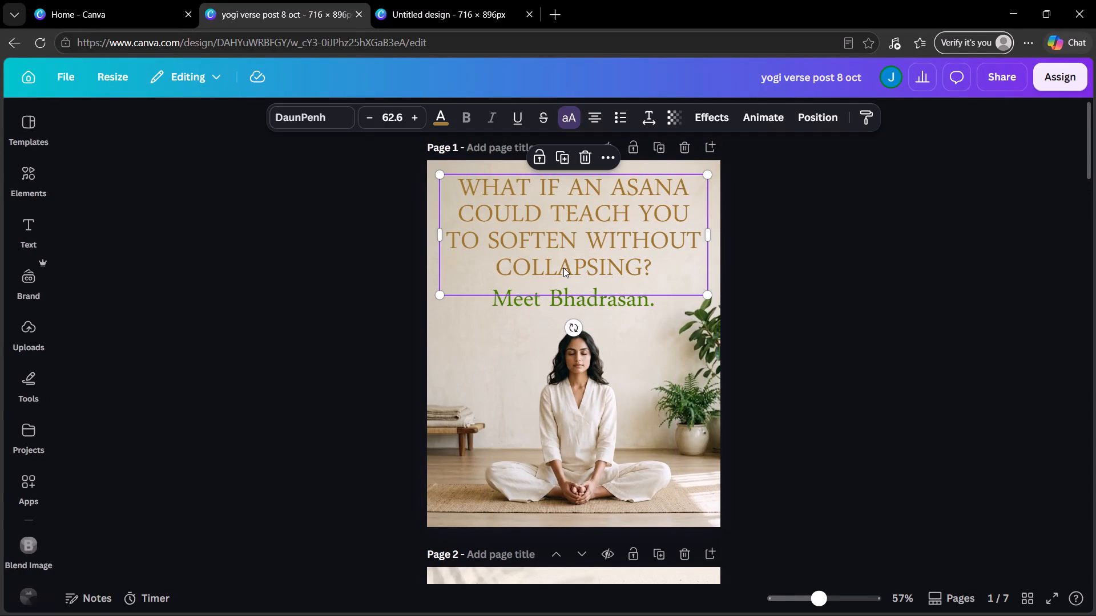
key(ctrl+c)
click(448, 0)
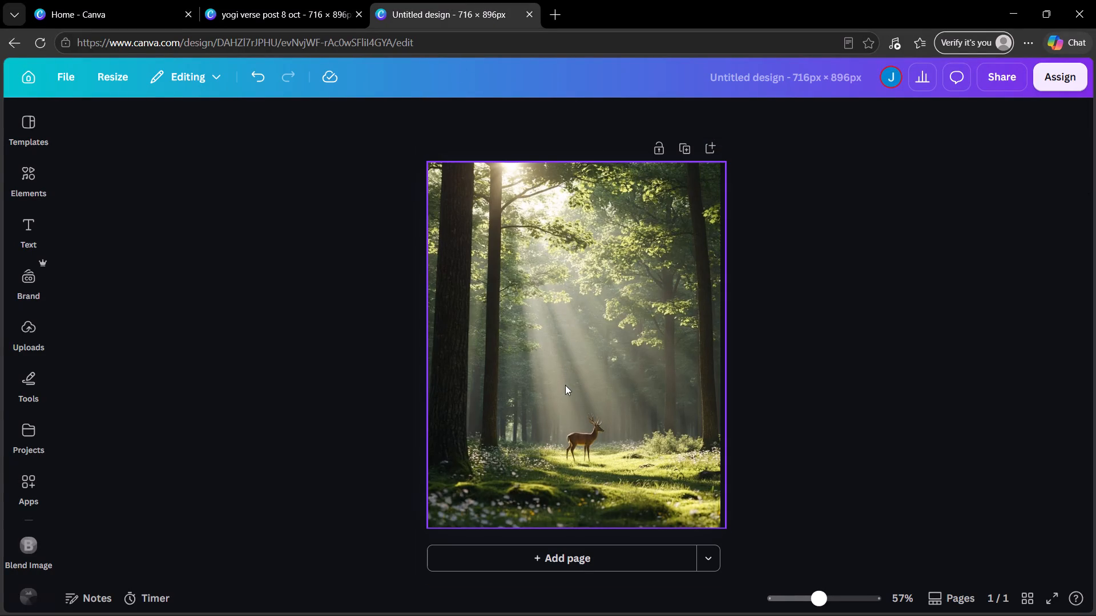
key(ctrl+v)
drag(607, 263, 615, 359)
drag(623, 356, 619, 386)
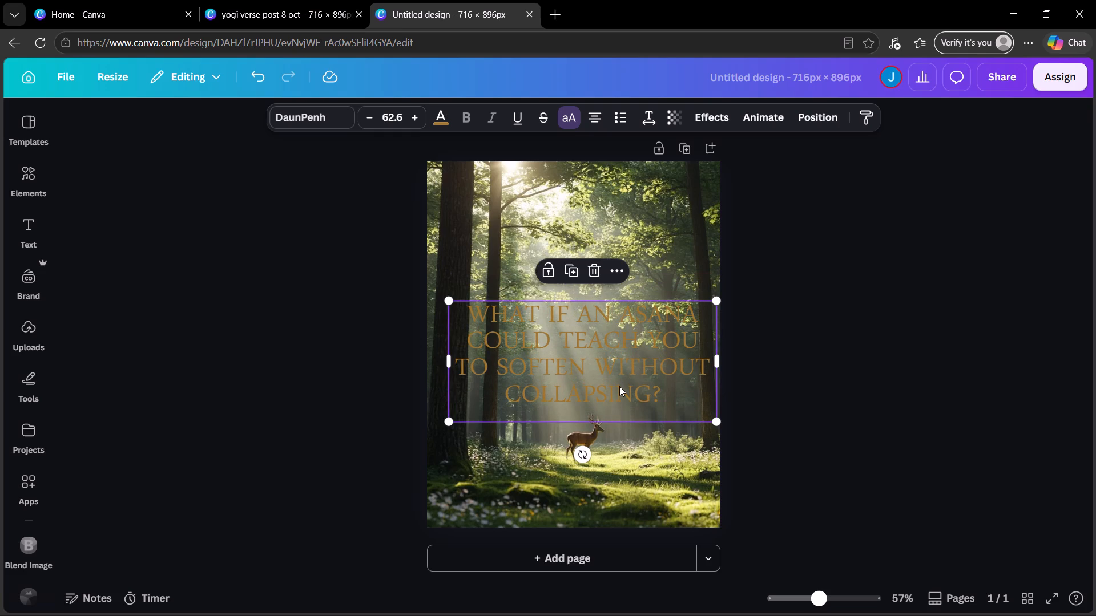
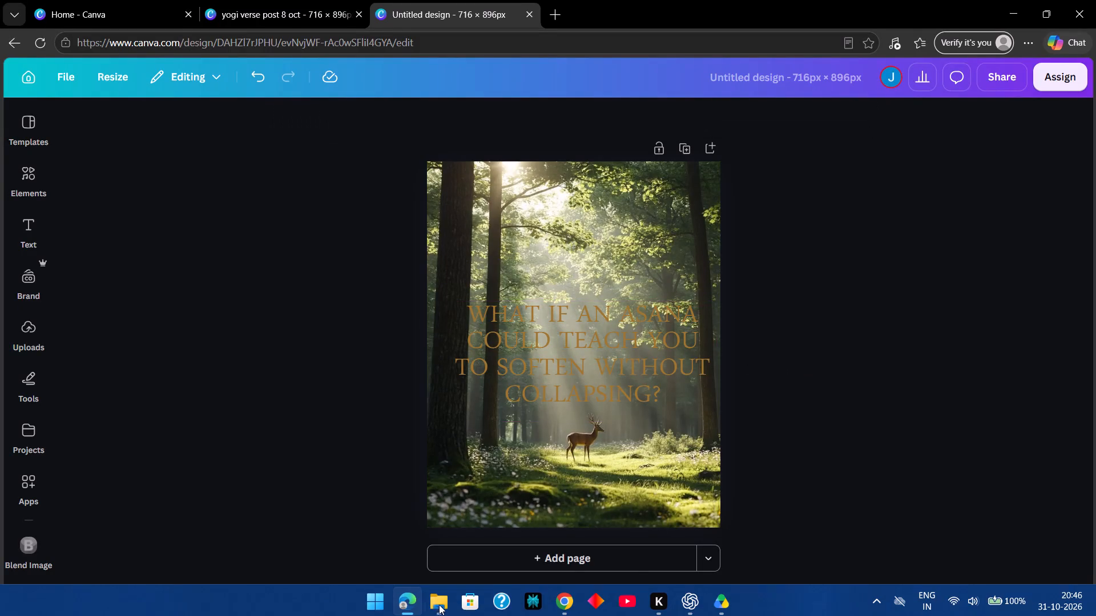
Replace the forest heading's text with the Nov 1st Slide 1 line from the content plan: "When did you last make time for yourself without feeling guilty about it?".
click(569, 599)
click(391, 0)
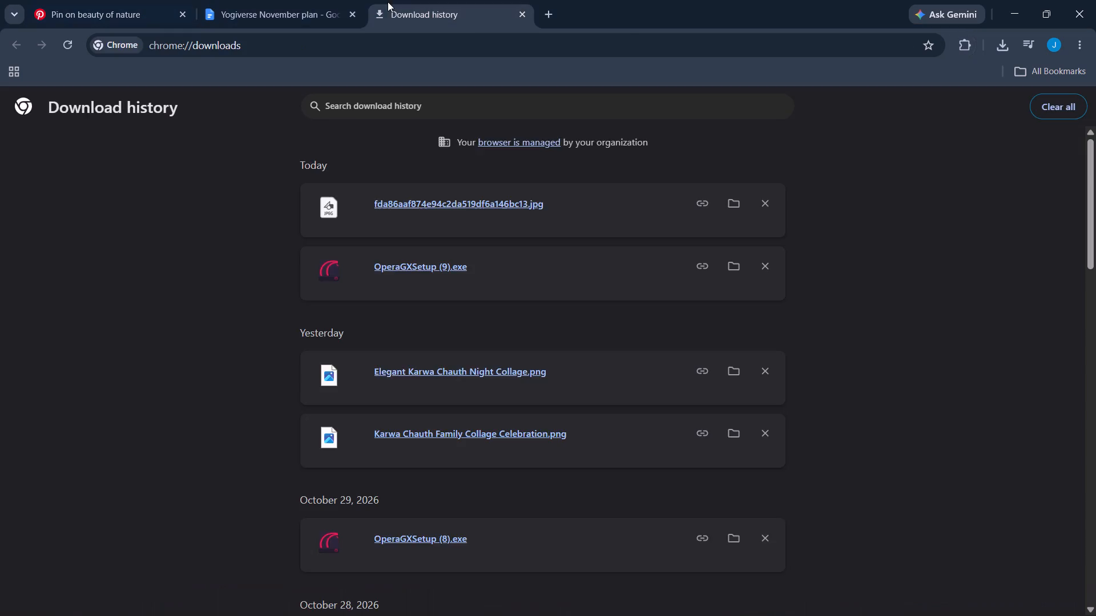
click(308, 1)
drag(336, 327, 515, 331)
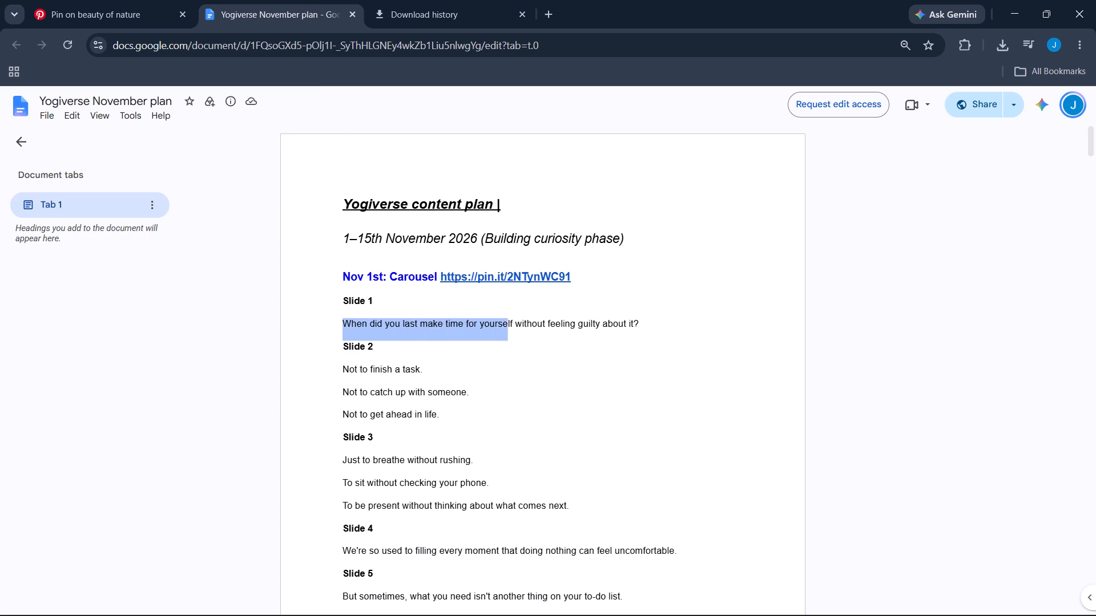
drag(515, 331, 643, 336)
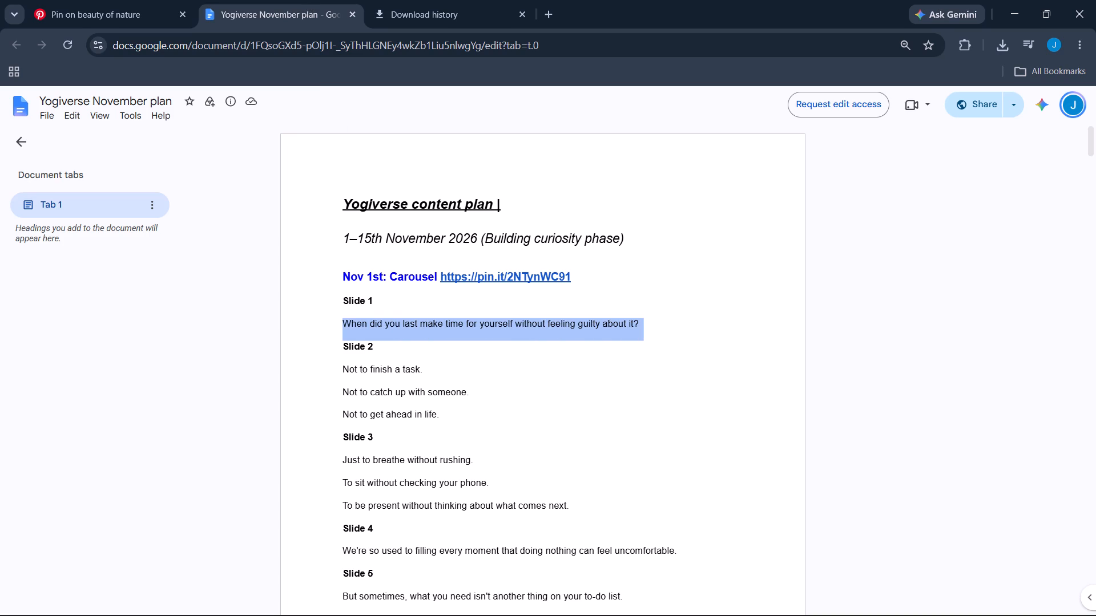
key(ctrl+c)
click(686, 420)
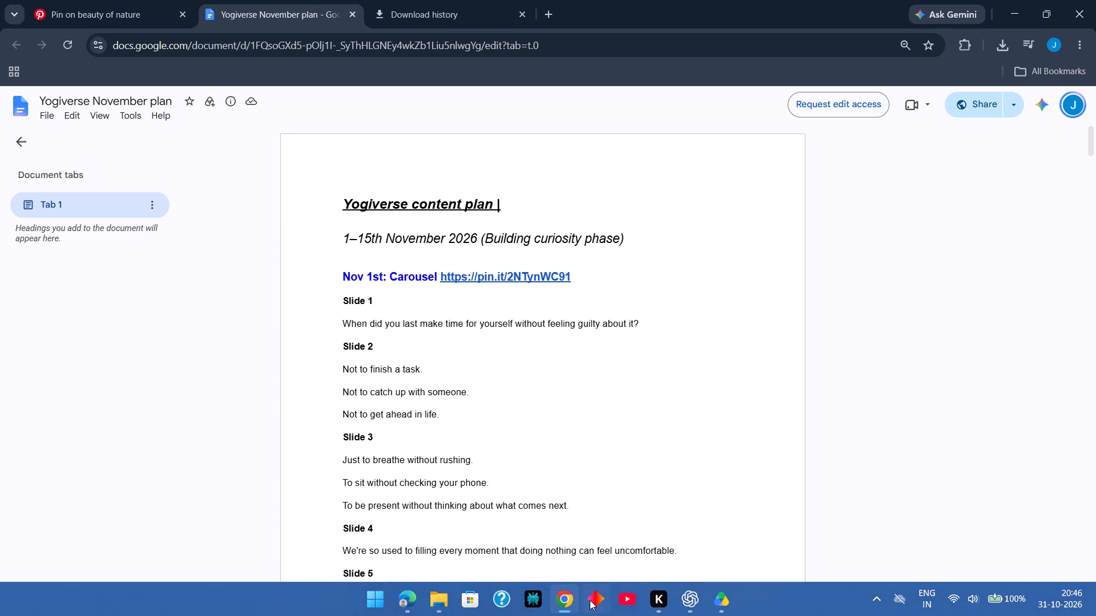
click(400, 599)
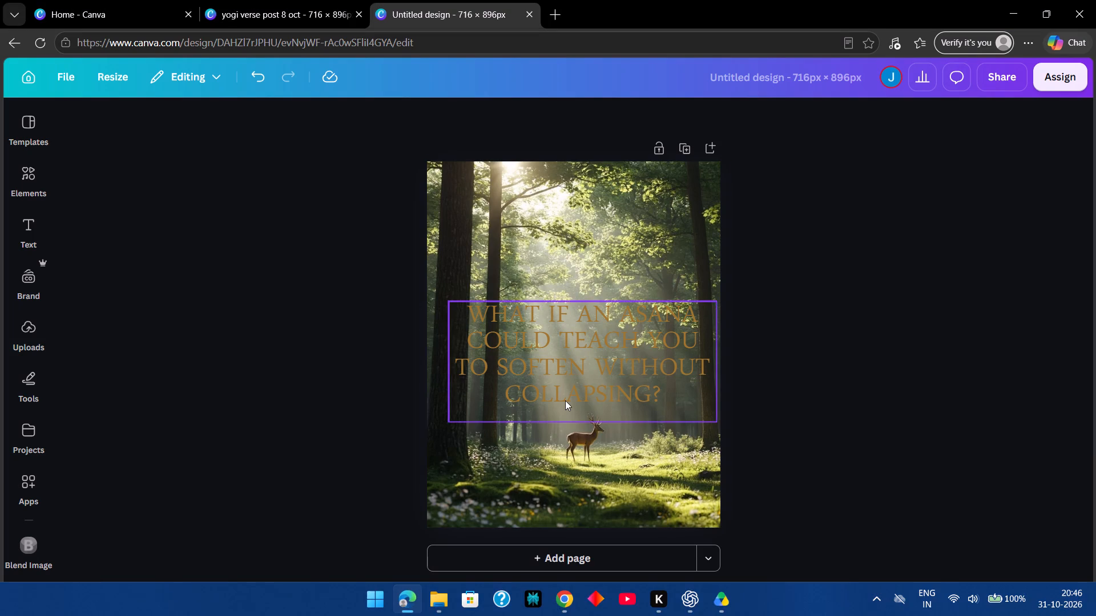
double_click(566, 400)
key(ctrl+v)
click(859, 397)
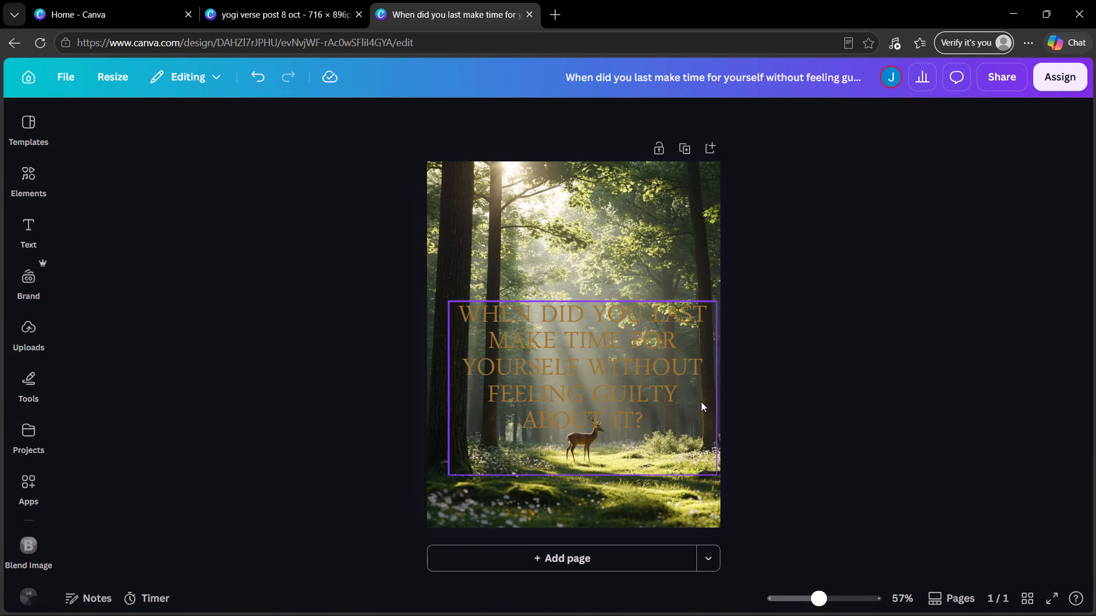
Colour the heading white (#ffffff) and turn off its all-caps formatting.
drag(674, 390, 671, 358)
click(441, 123)
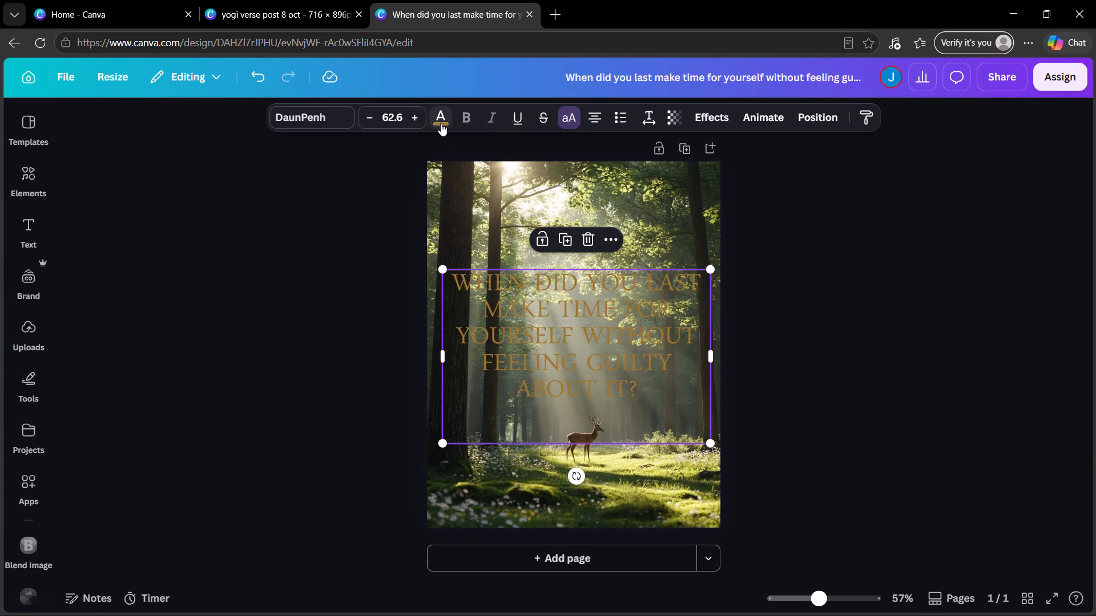
click(67, 312)
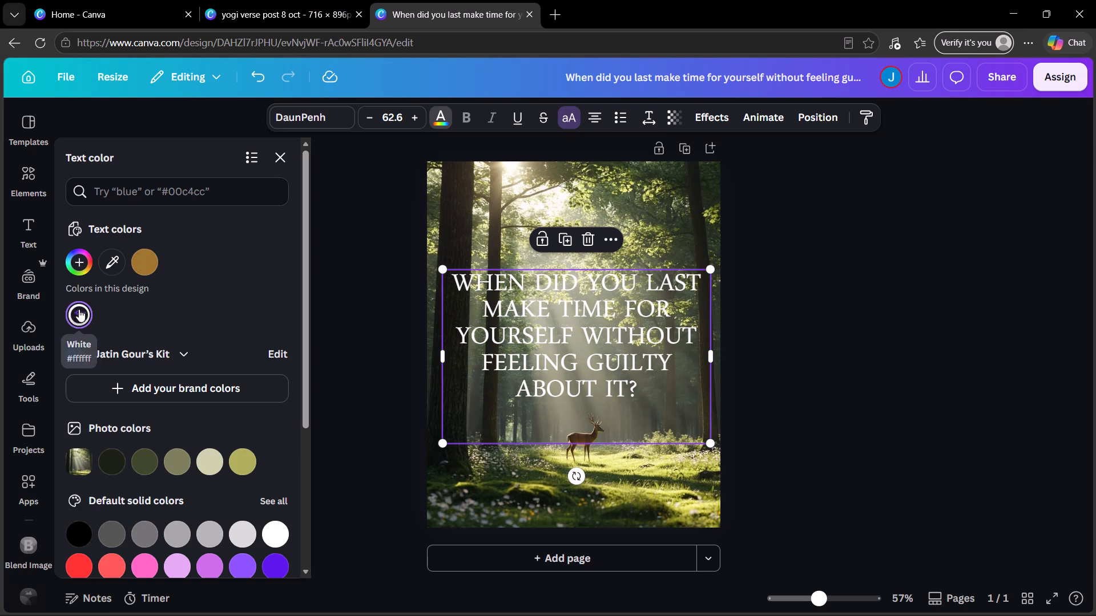
double_click(851, 322)
click(658, 347)
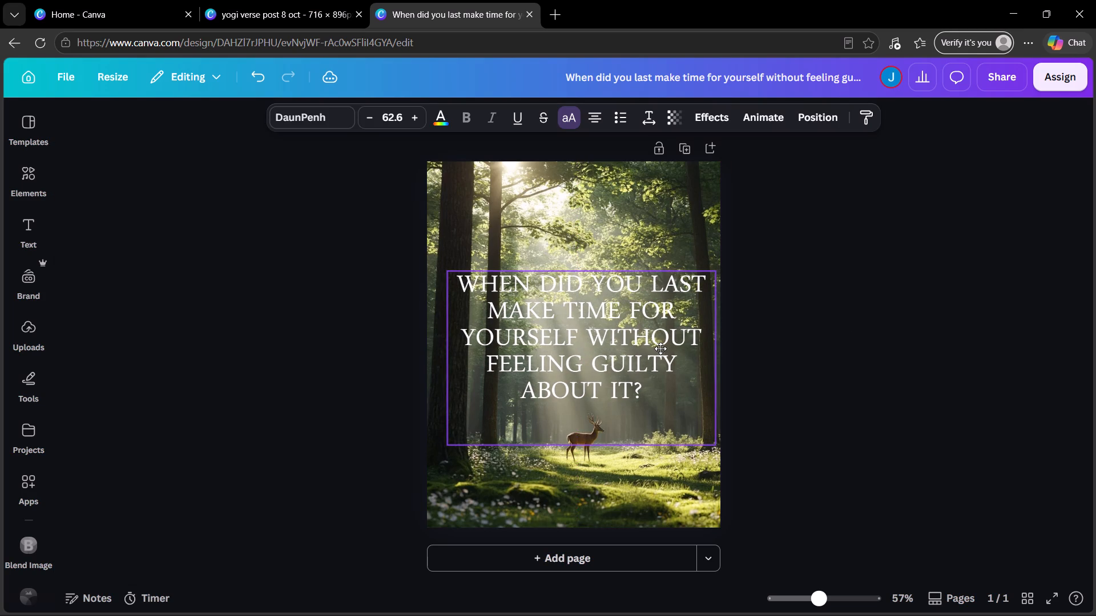
click(569, 116)
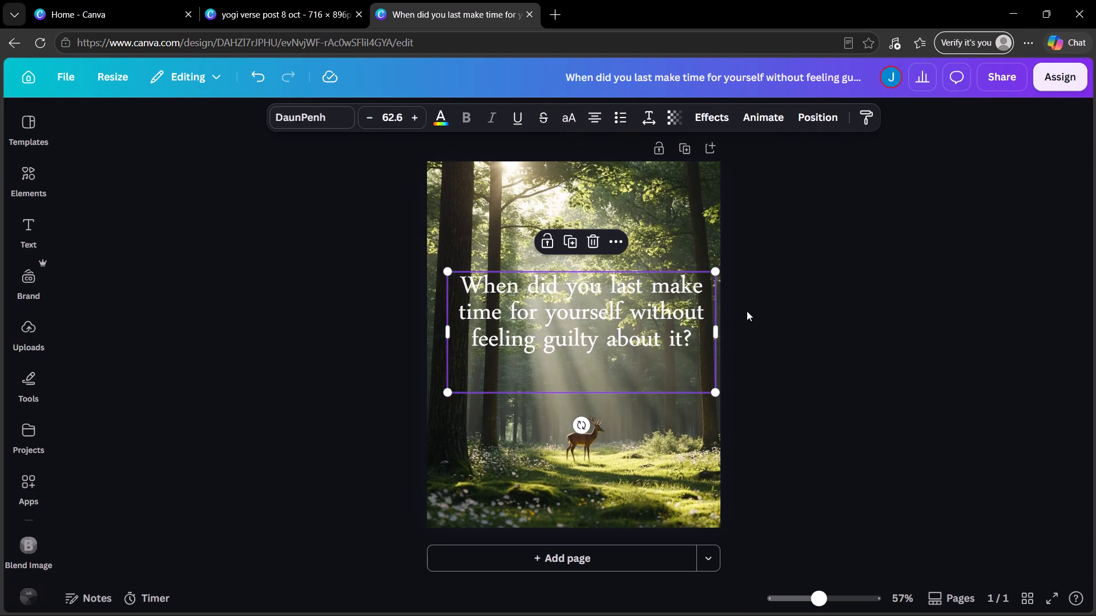
click(747, 311)
Move the heading down the forest page to just above the deer, roughly centred between the page edges.
drag(647, 321, 646, 382)
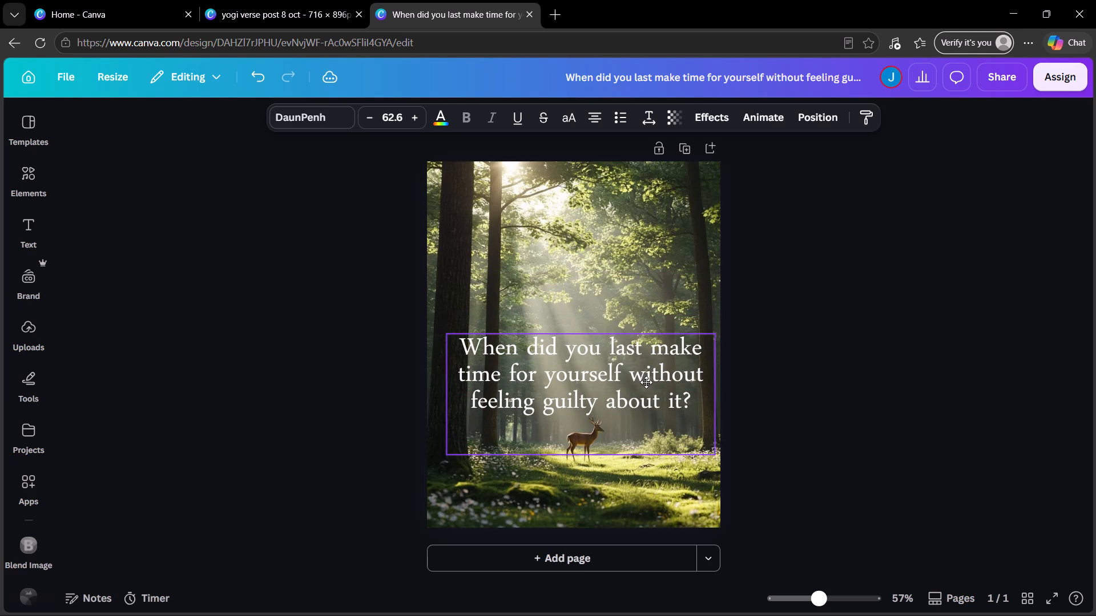
drag(646, 382, 639, 382)
click(796, 382)
click(631, 384)
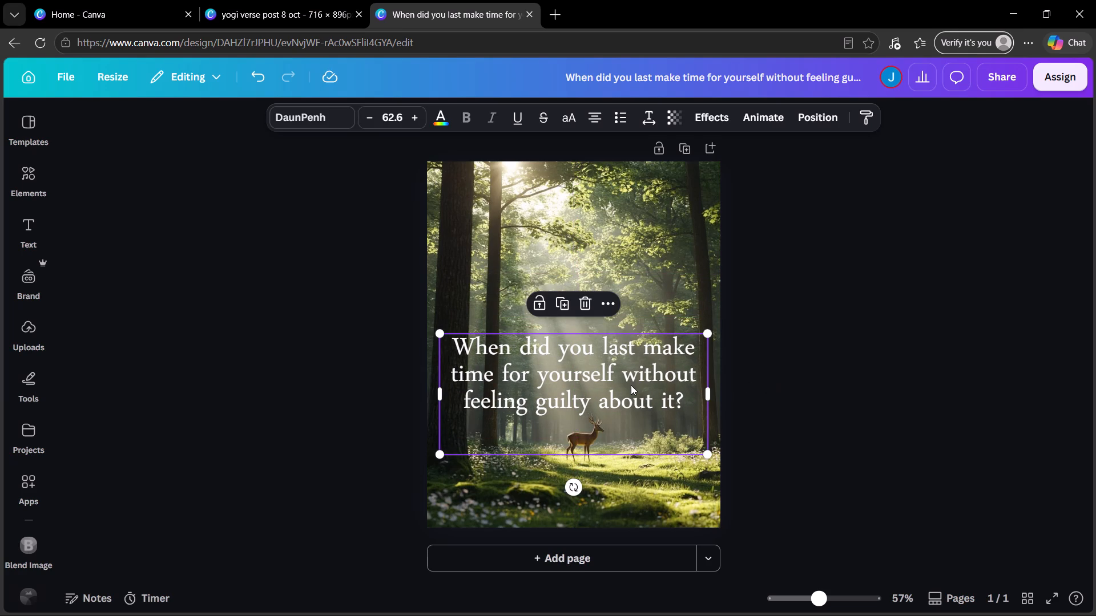
key(Down)
key(Down)
key(Down)
key(Down)
key(Down)
key(Down)
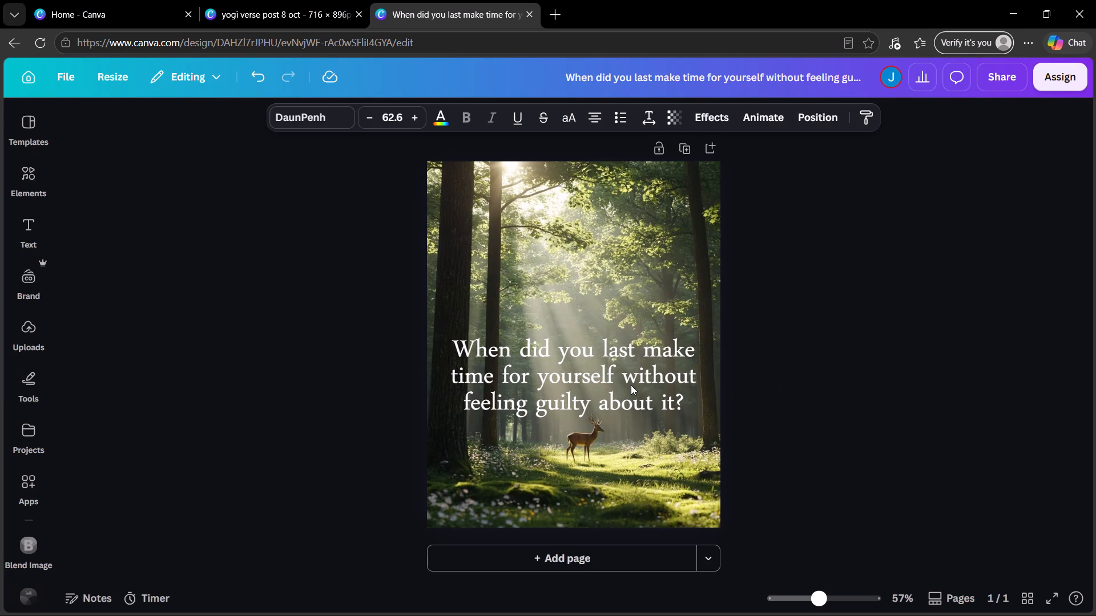
key(Down)
key(Down)
key(Down)
key(Down)
key(Down)
key(Down)
key(Down)
key(Down)
key(Down)
key(Down)
key(Down)
key(Down)
key(Down)
key(Down)
key(Down)
key(Down)
key(Down)
key(Down)
key(Down)
key(Down)
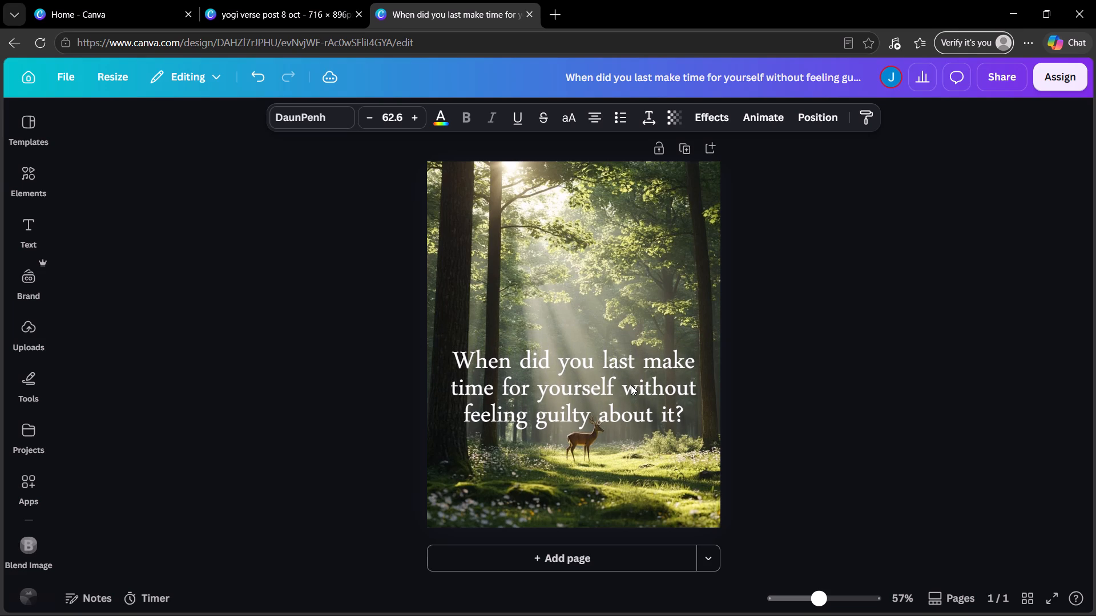
key(Up)
key(Up)
key(Up)
key(Up)
key(Up)
key(Up)
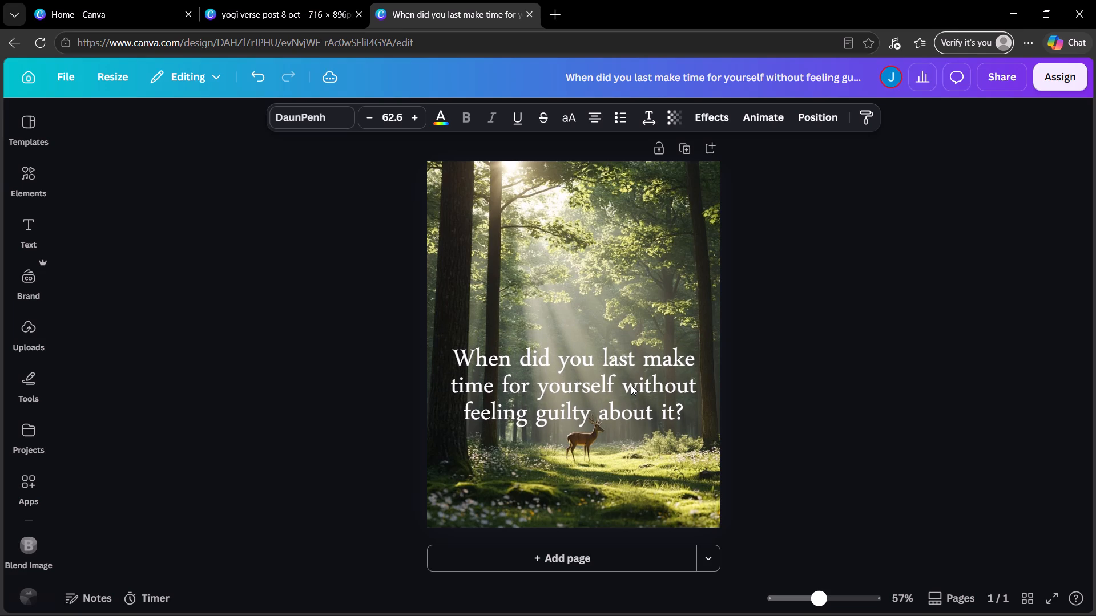
key(Right)
key(Right)
key(Right)
key(Right)
key(Right)
key(Right)
key(Right)
key(Right)
key(Right)
key(Left)
key(Left)
key(Left)
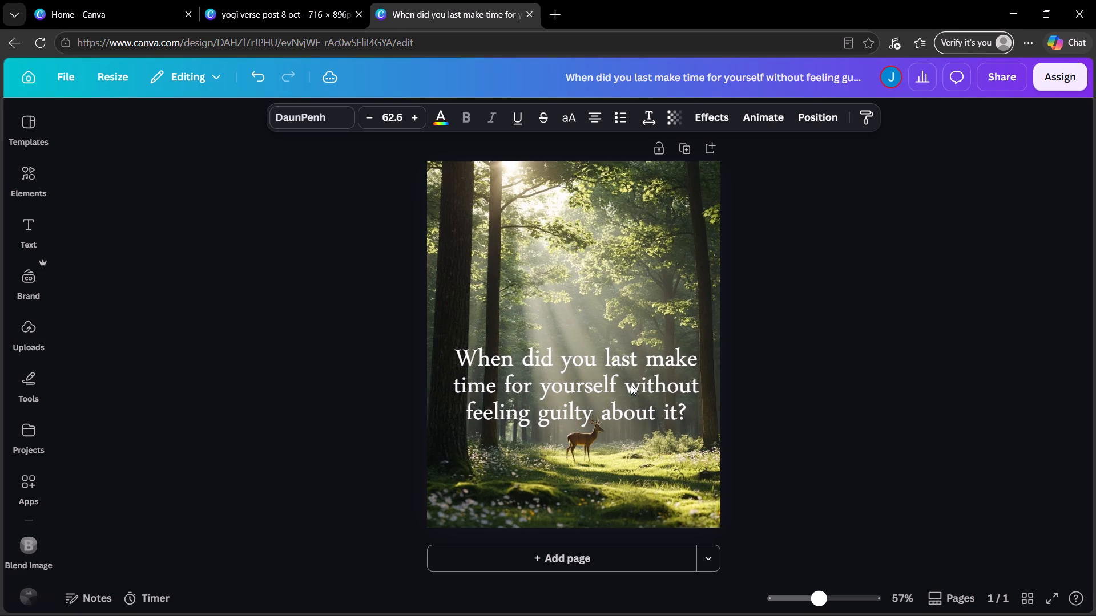
key(Left)
click(785, 392)
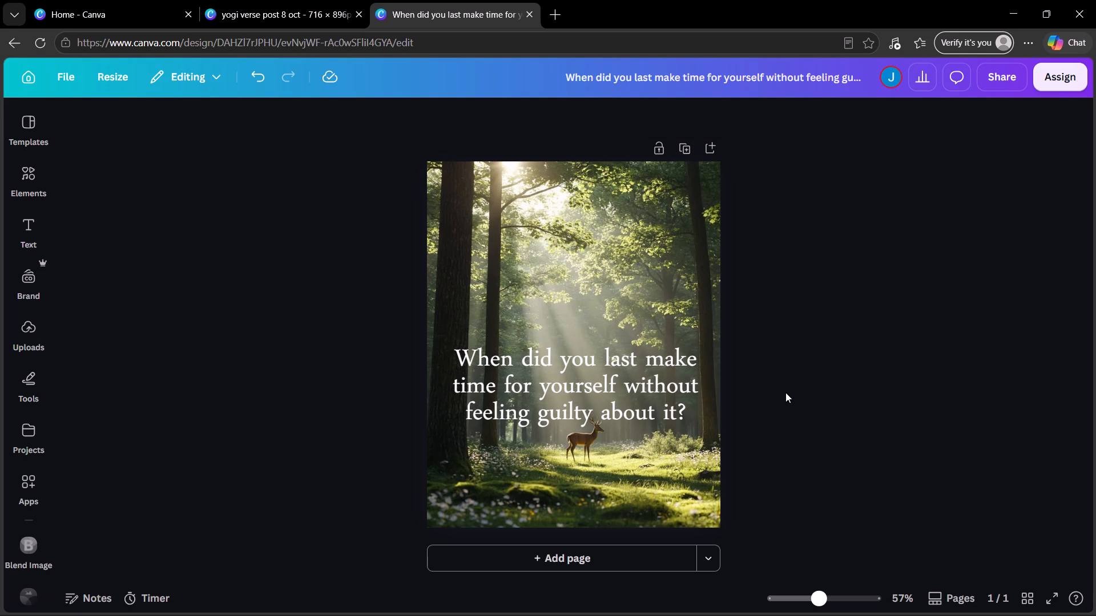
Fine-tune the heading's position by nudging it slightly up and to the right.
click(594, 392)
key(Up)
key(Up)
key(Up)
key(Up)
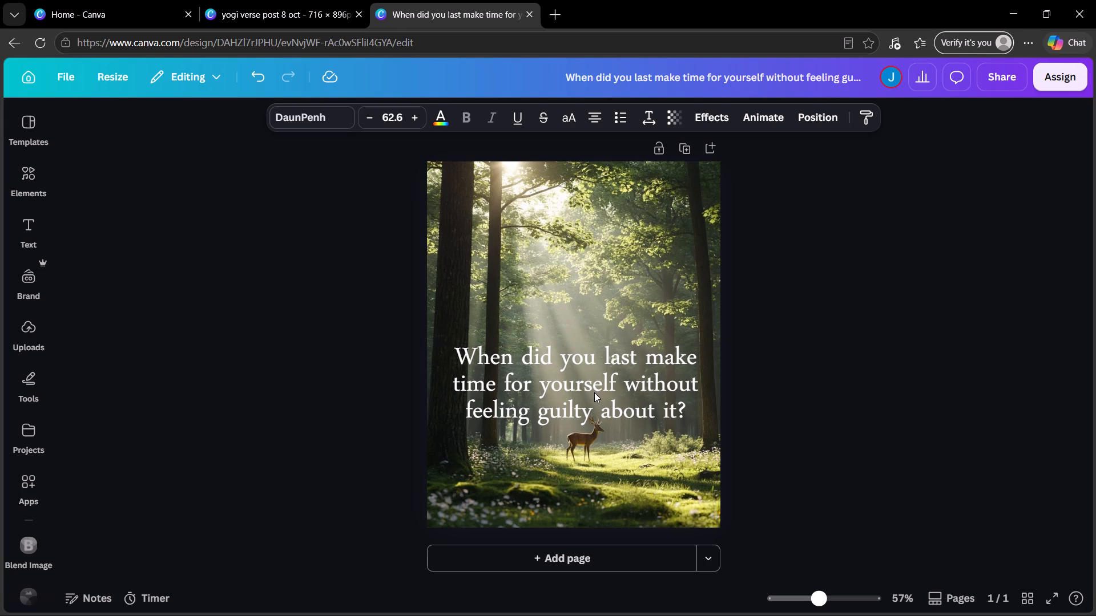
key(Right)
key(Right)
key(Right)
key(Right)
key(Up)
key(Up)
key(Right)
key(Right)
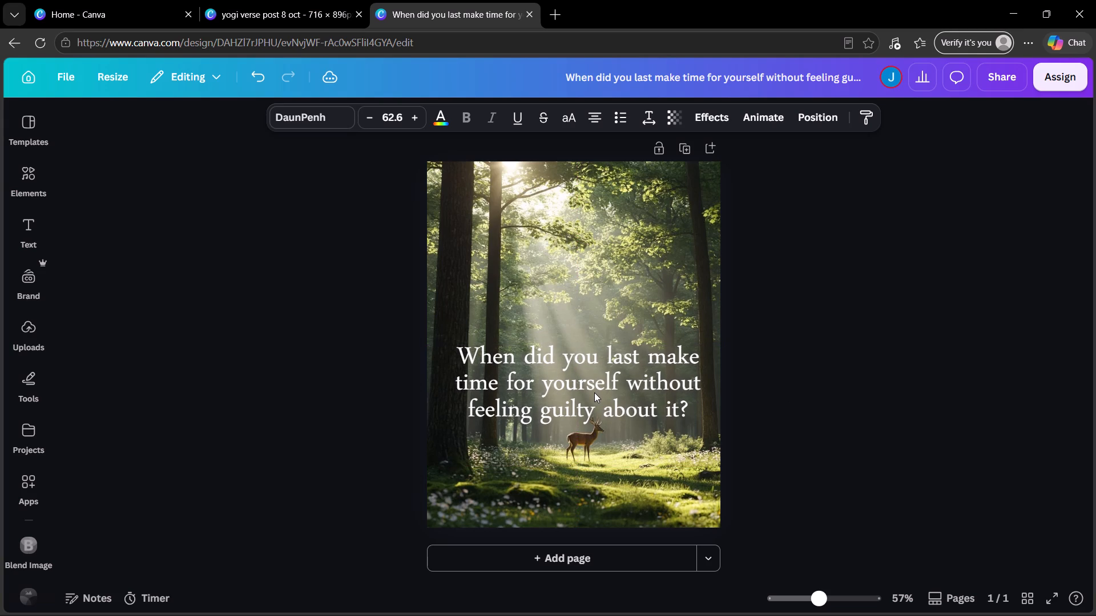
key(Down)
click(932, 381)
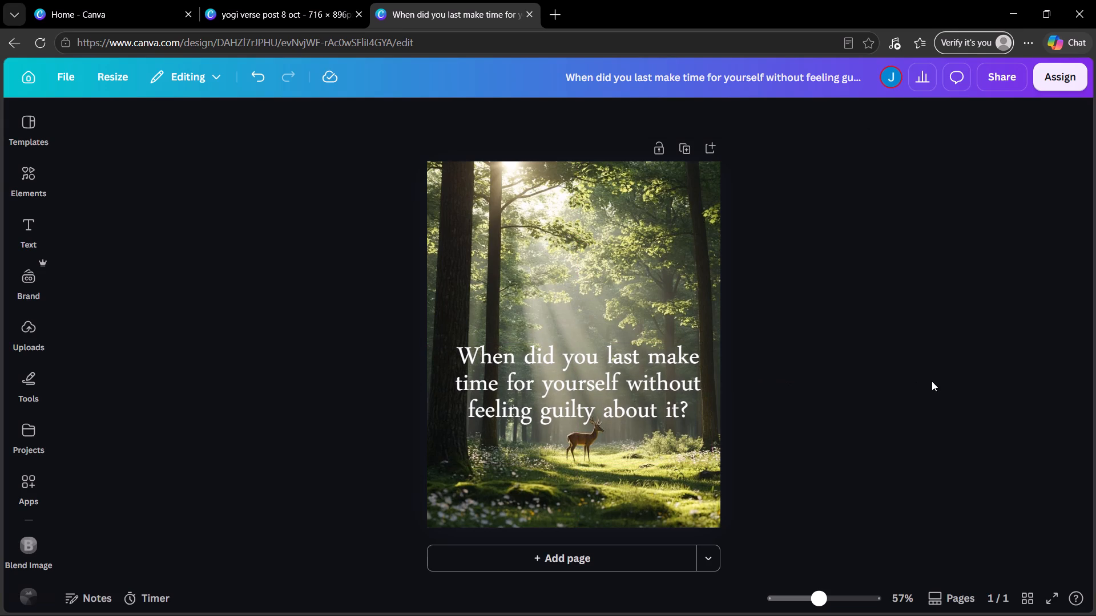
Add a blank second page to the design.
click(598, 561)
Enlarge the forest image on page 1 to about 730 × 910 px, extending it past the page's bottom edge.
scroll(617, 526, up, 3)
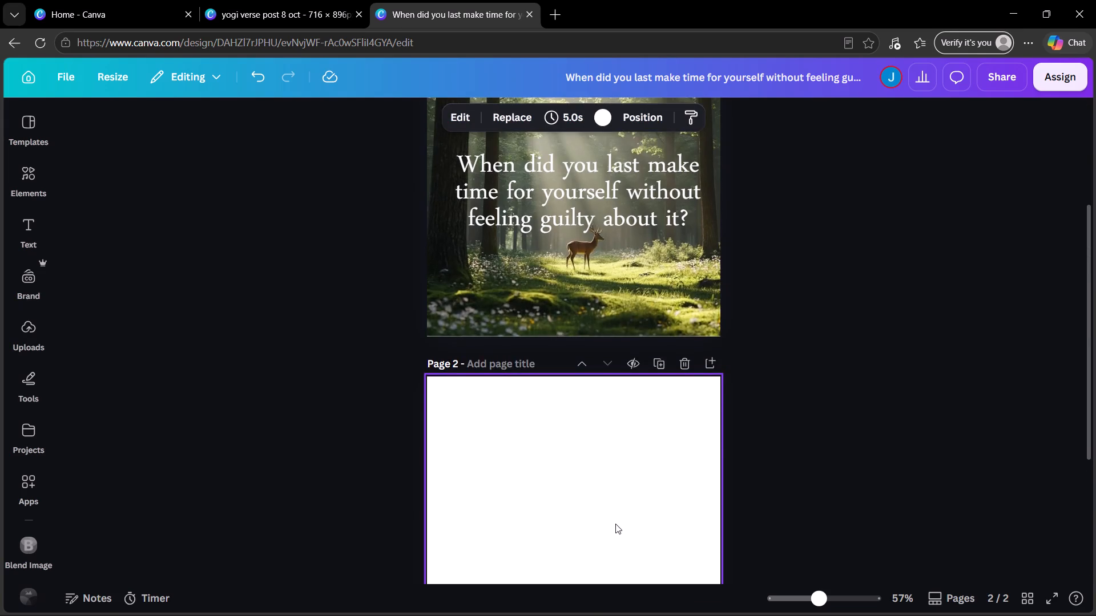
scroll(614, 521, up, 2)
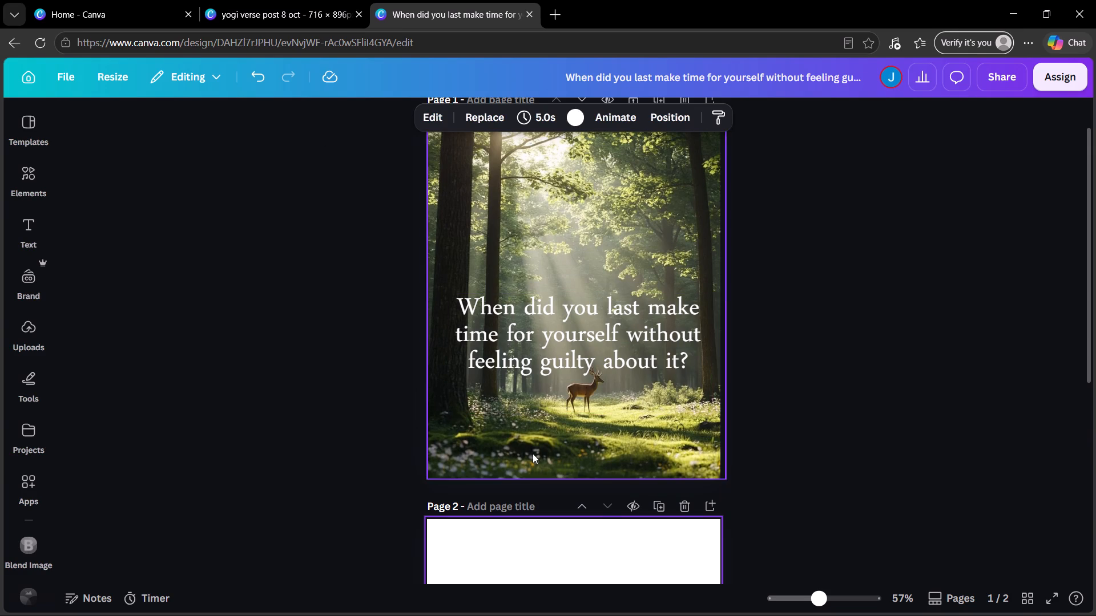
click(533, 453)
drag(575, 482, 577, 488)
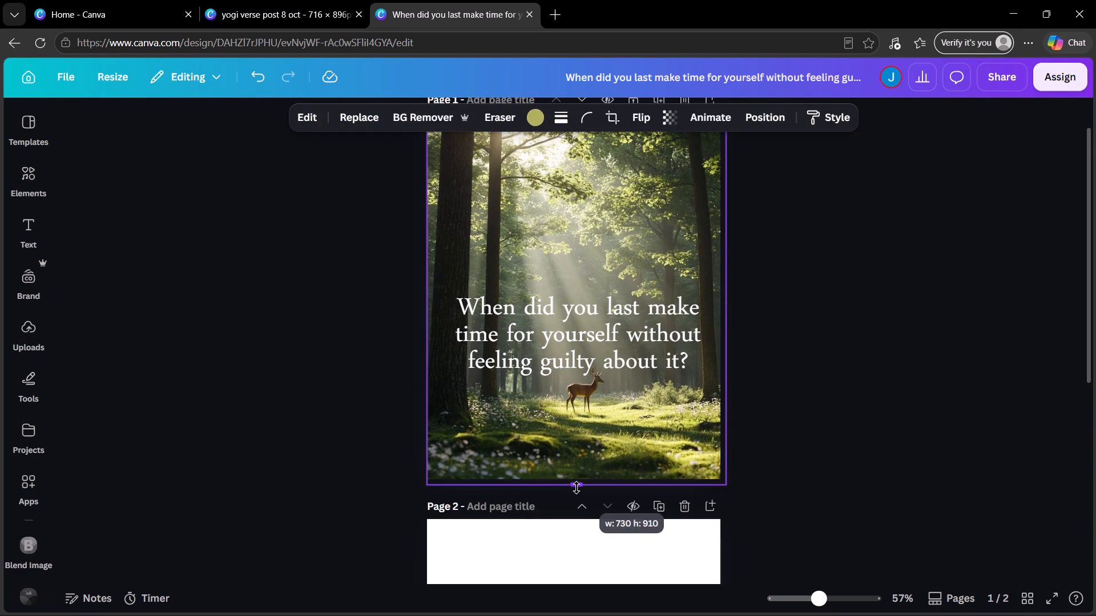
drag(577, 488, 578, 489)
click(799, 422)
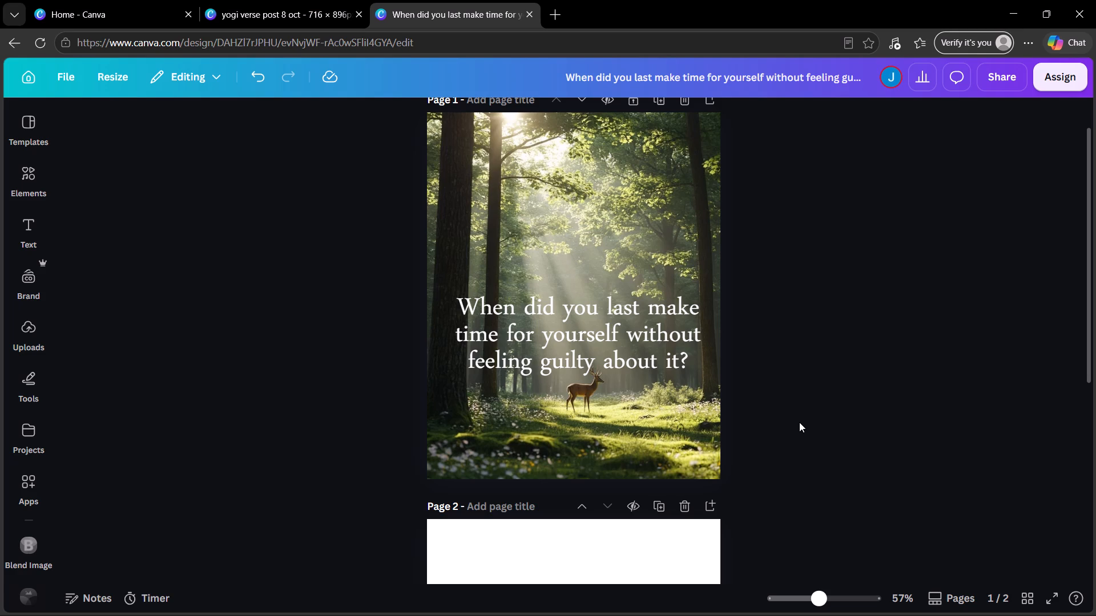
Nudge the page 1 heading up slightly for a little more clearance above the deer.
click(879, 425)
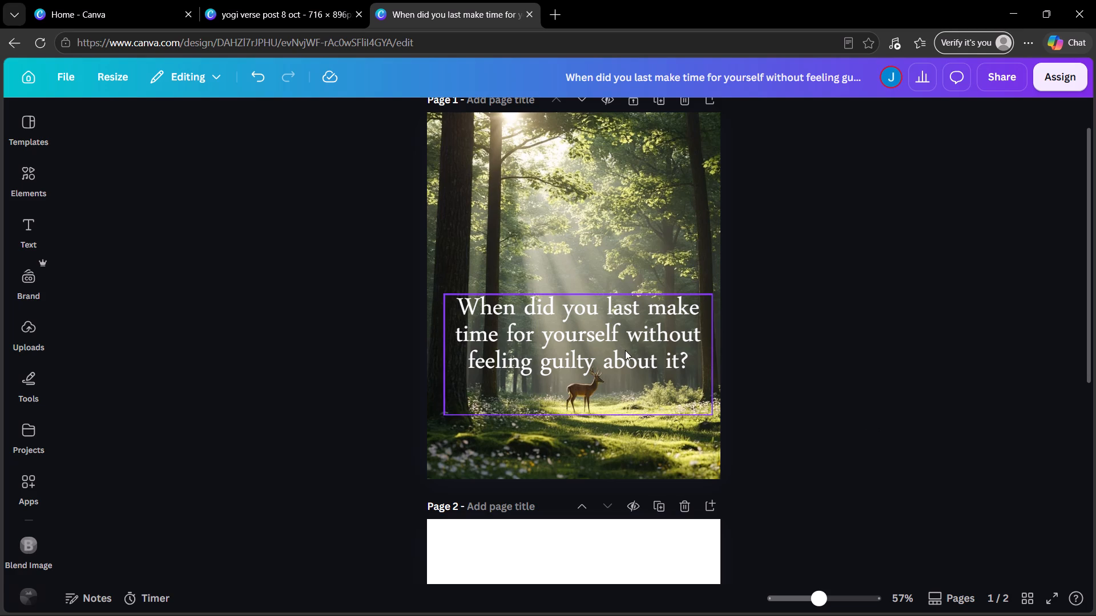
scroll(728, 410, down, 1)
click(597, 240)
key(Up)
key(Up)
key(Up)
key(Up)
key(Up)
key(Up)
key(Up)
key(Up)
key(Up)
key(Up)
key(Up)
key(Up)
key(Up)
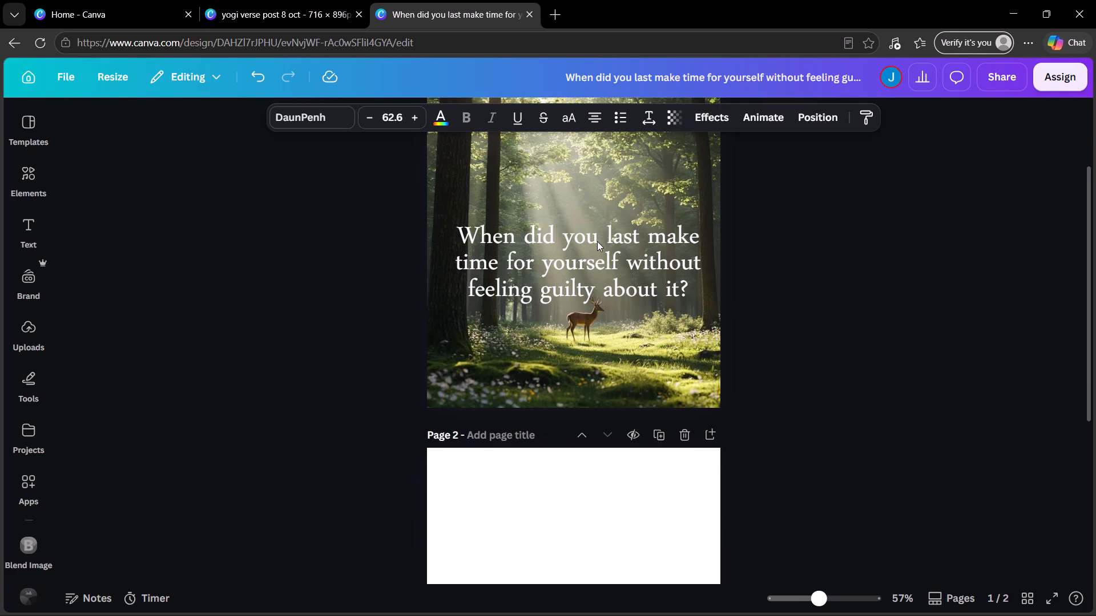
key(Down)
key(Down)
key(Down)
key(Down)
key(Down)
key(Down)
key(Down)
key(Down)
key(Down)
key(Down)
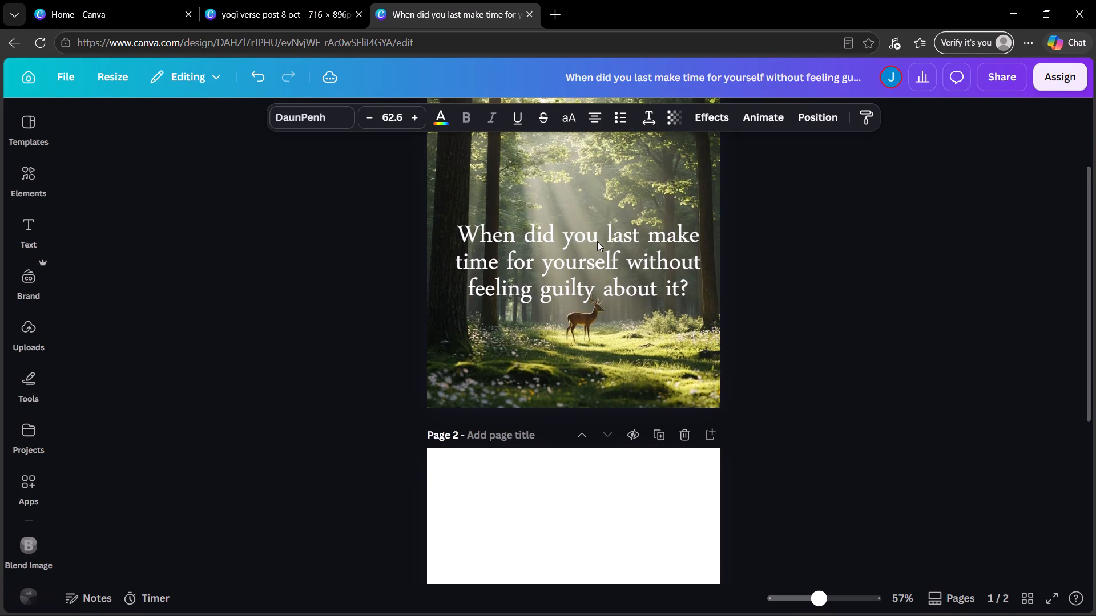
key(Down)
scroll(597, 241, up, 2)
click(947, 387)
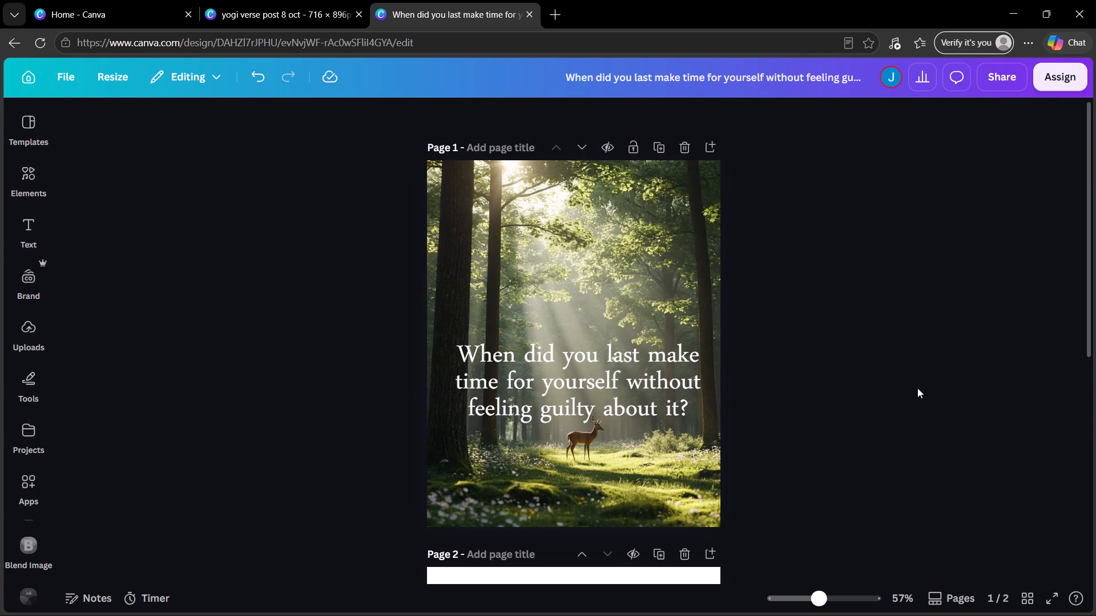
From the Canva home page, upload the downloaded forest image with the turquoise pool, whose file name starts with fda86aaf.
scroll(765, 412, down, 1)
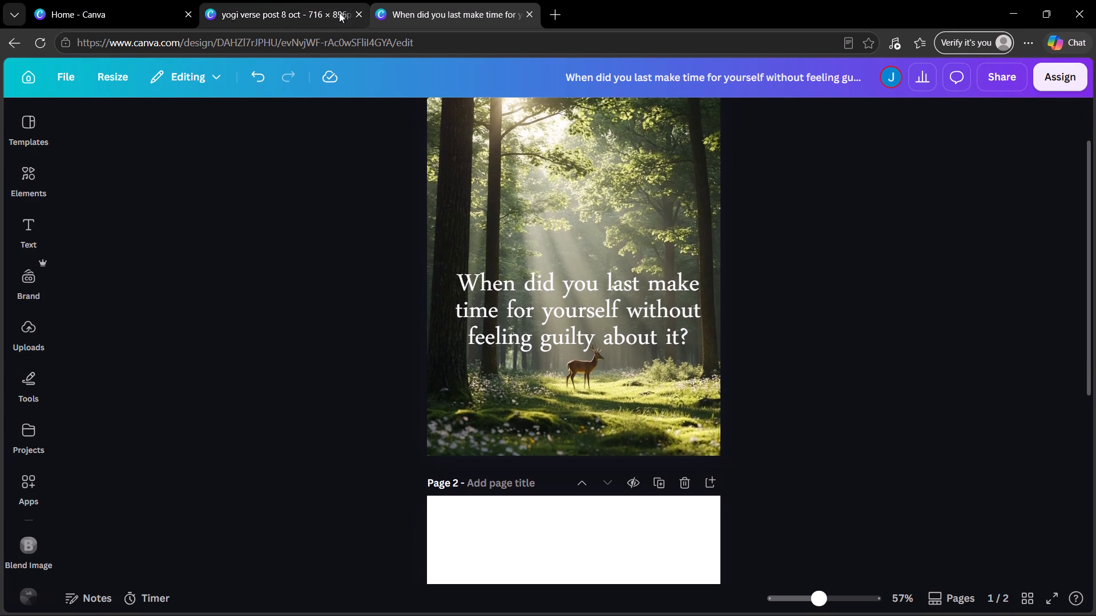
click(275, 0)
click(385, 0)
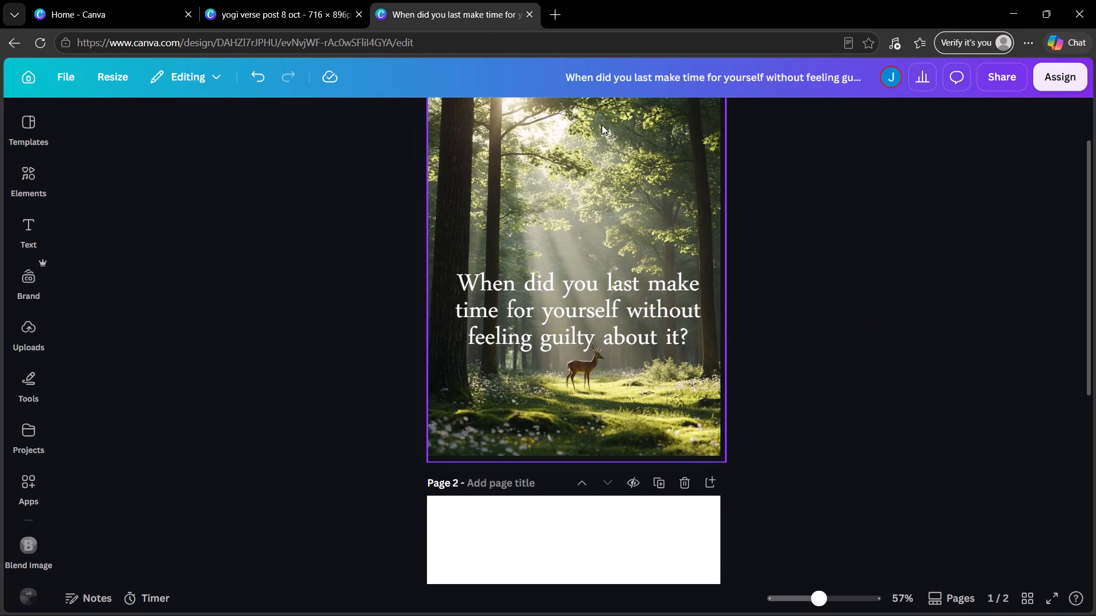
click(163, 0)
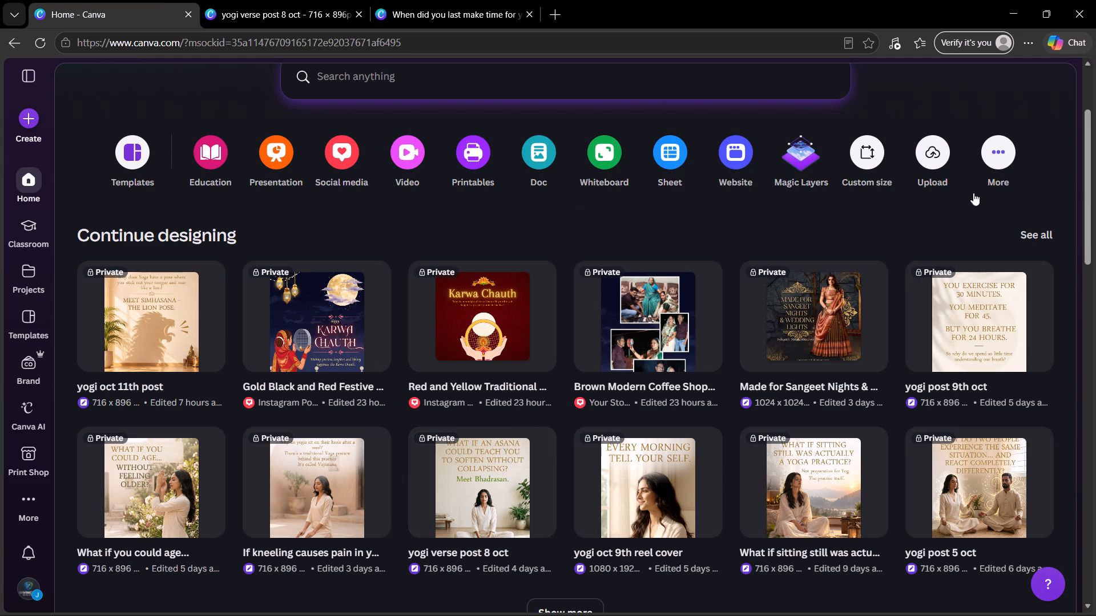
click(929, 153)
click(572, 404)
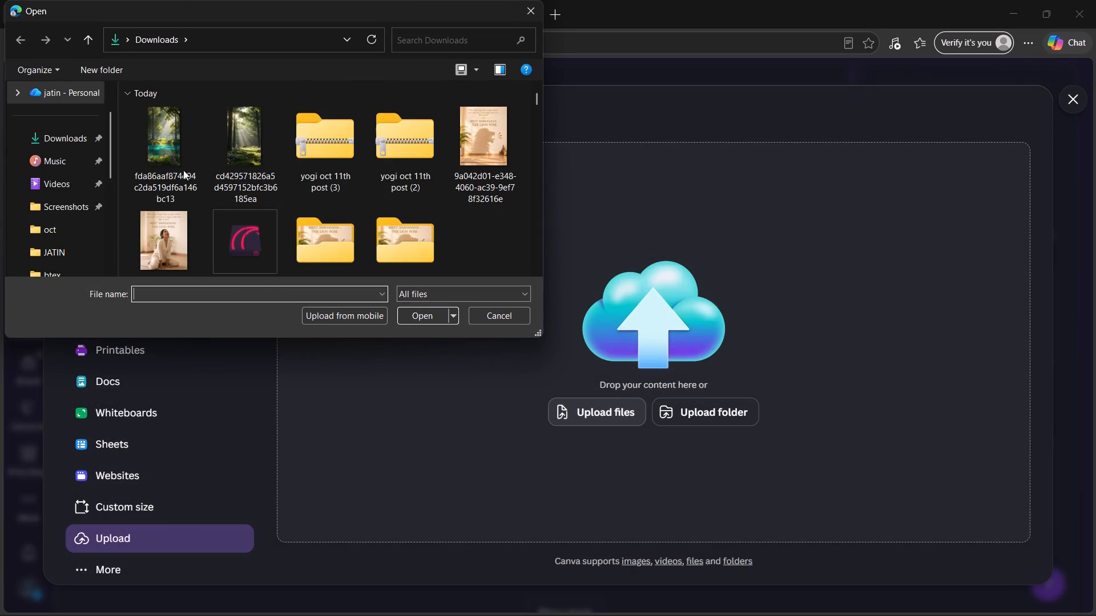
click(157, 161)
click(414, 319)
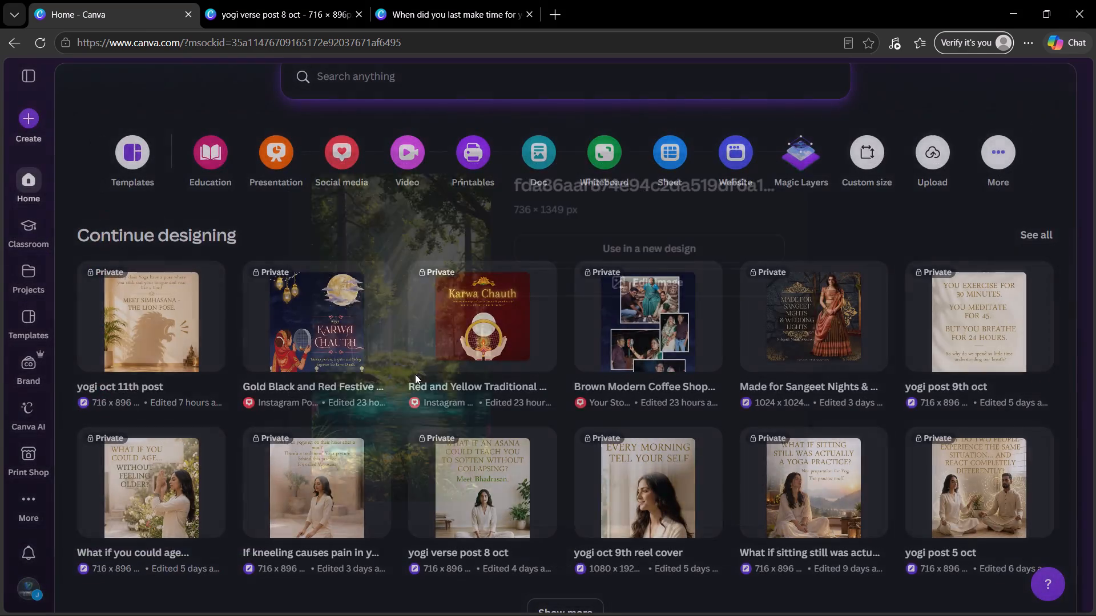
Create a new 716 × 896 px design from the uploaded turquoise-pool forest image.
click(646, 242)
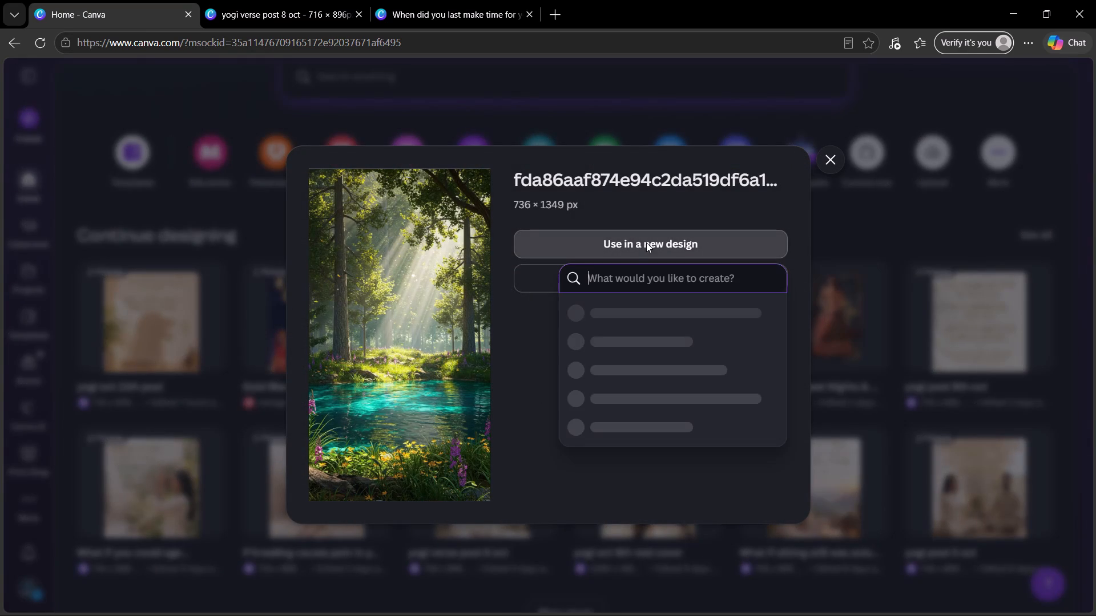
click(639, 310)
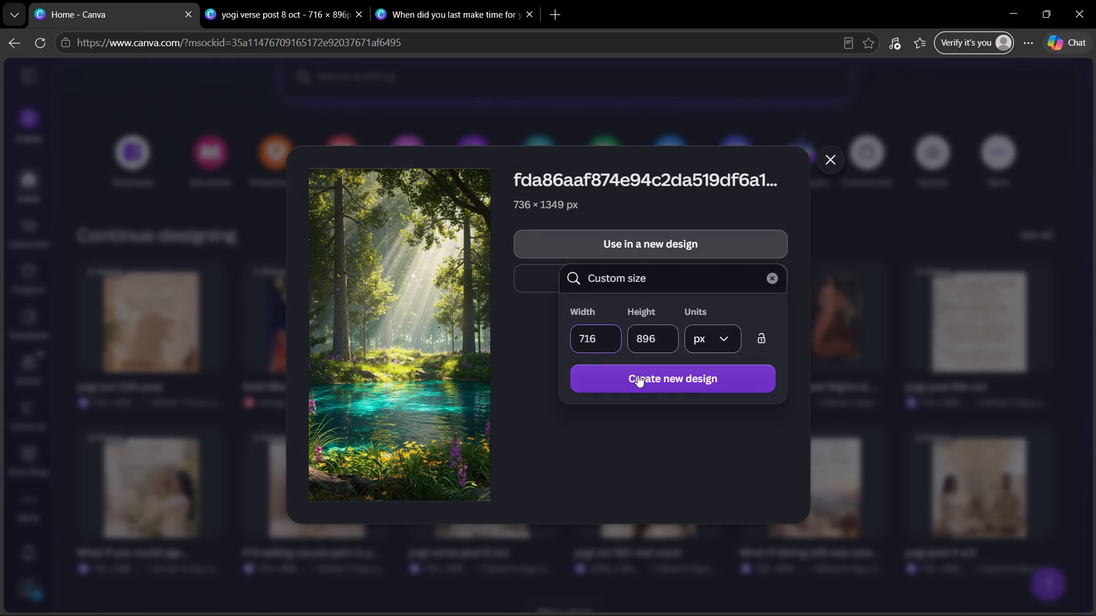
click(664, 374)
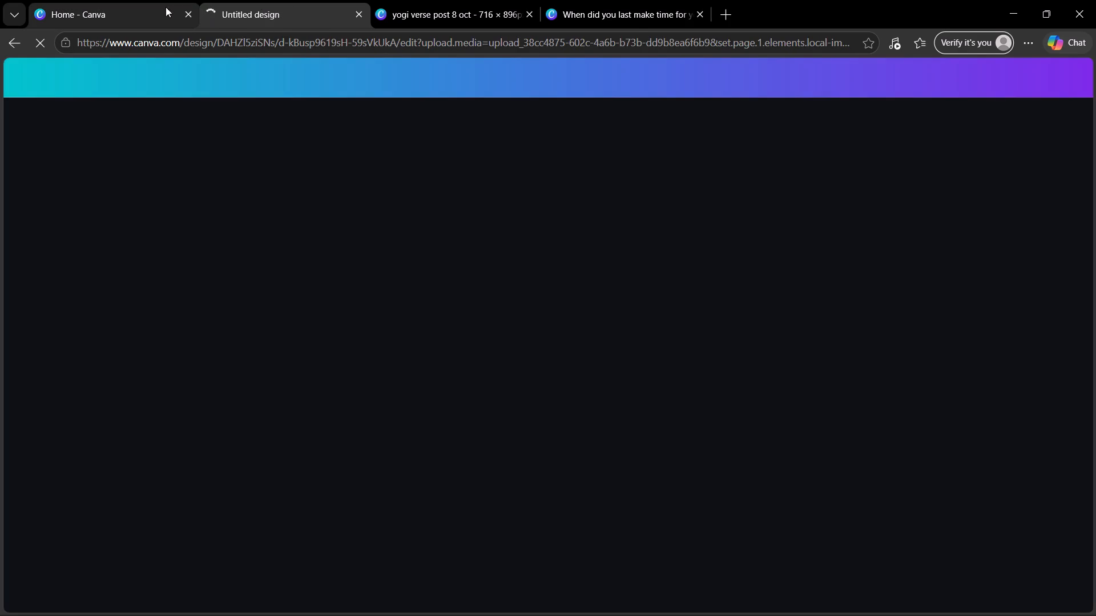
Return to the Canva home page and upload the fda86aaf forest image from Downloads again.
click(150, 9)
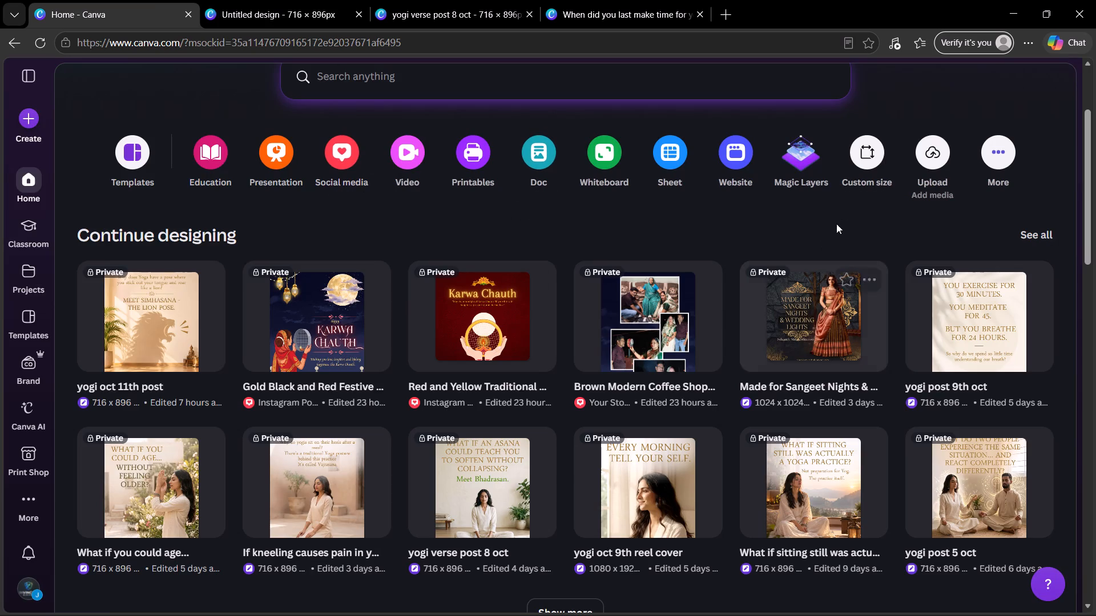
click(925, 161)
click(587, 399)
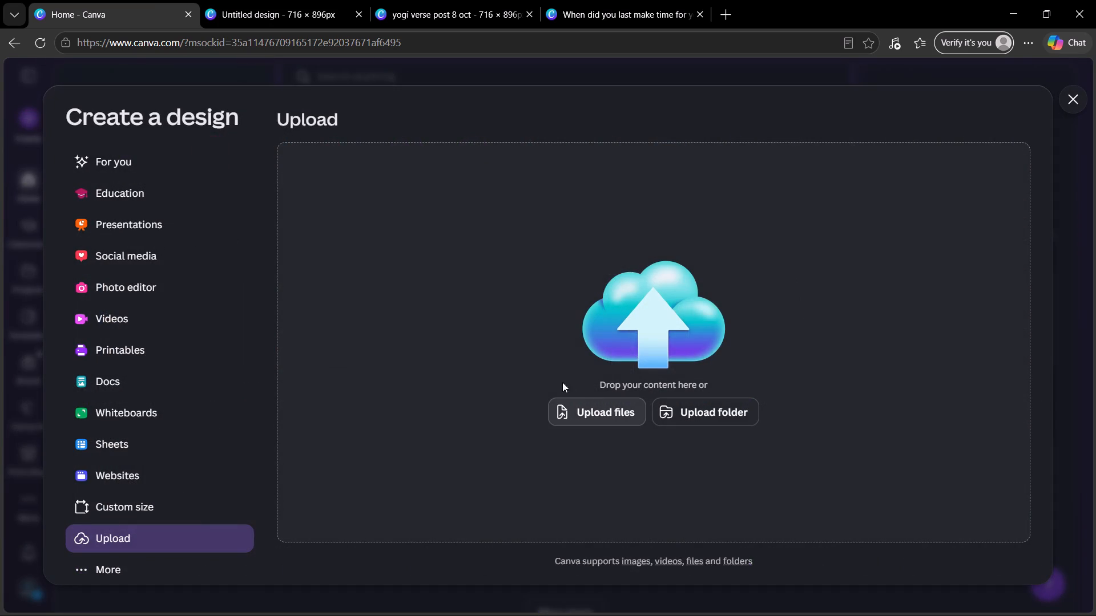
click(192, 135)
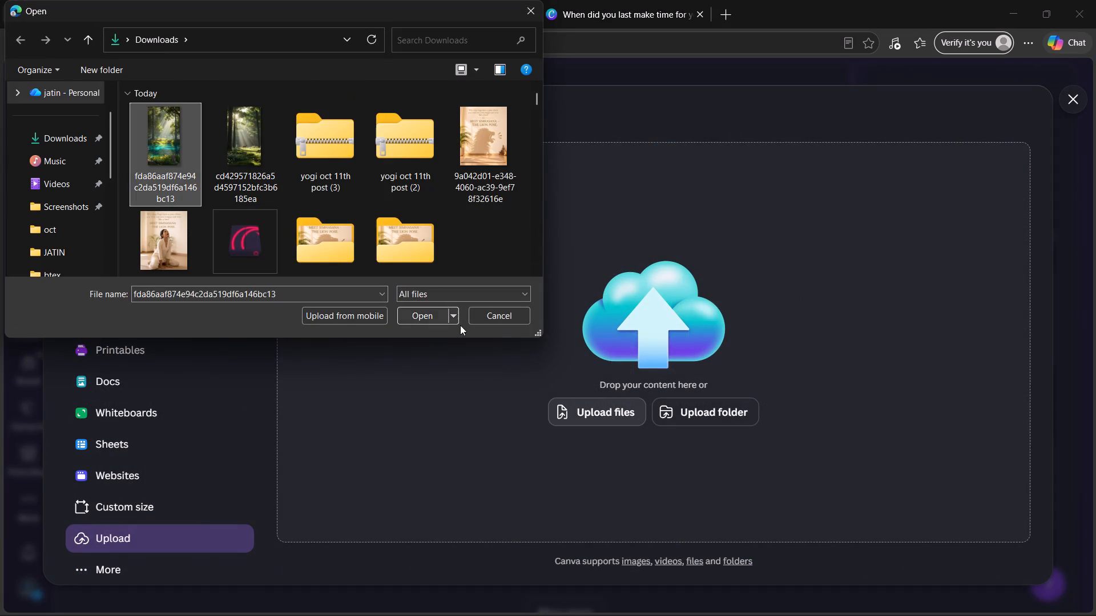
click(430, 321)
Start a new custom-size design from the uploaded forest image and clear its preset height.
click(615, 236)
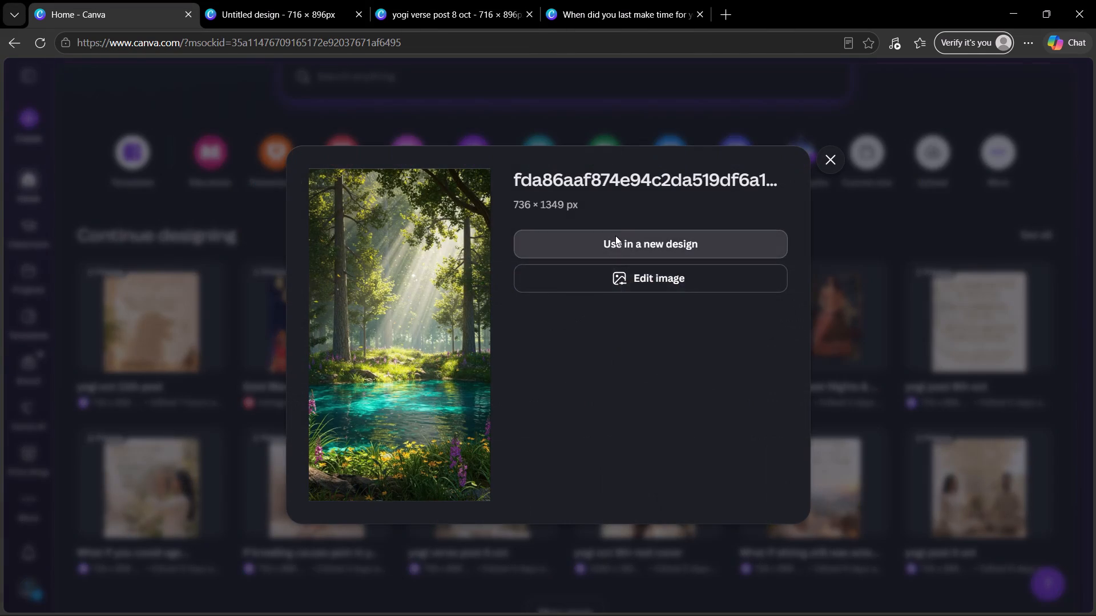
click(647, 314)
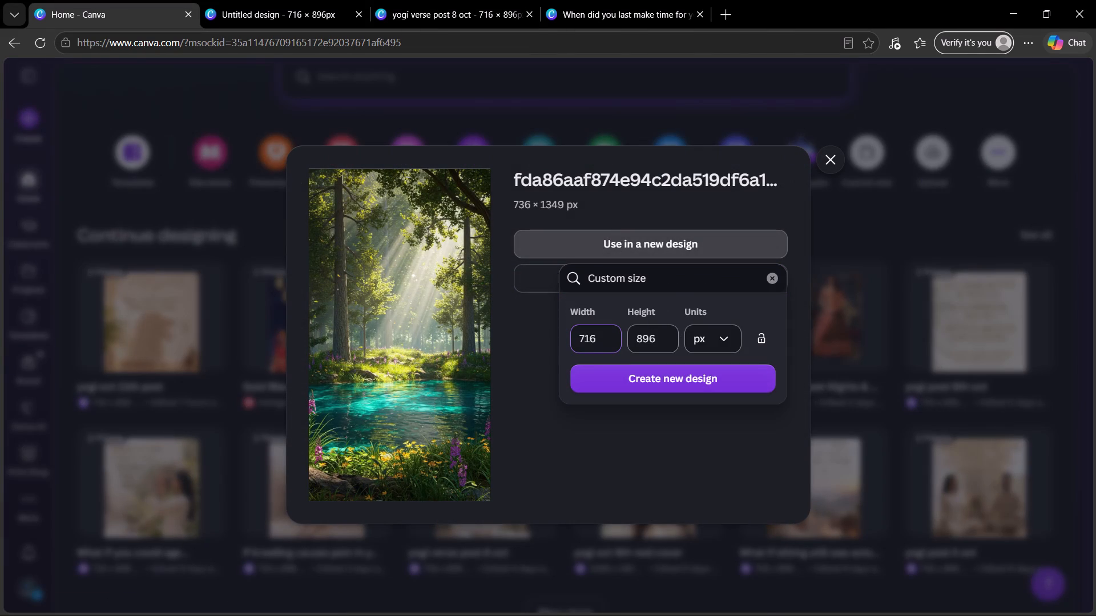
drag(672, 335, 640, 339)
drag(654, 340, 620, 330)
key(BackSpace)
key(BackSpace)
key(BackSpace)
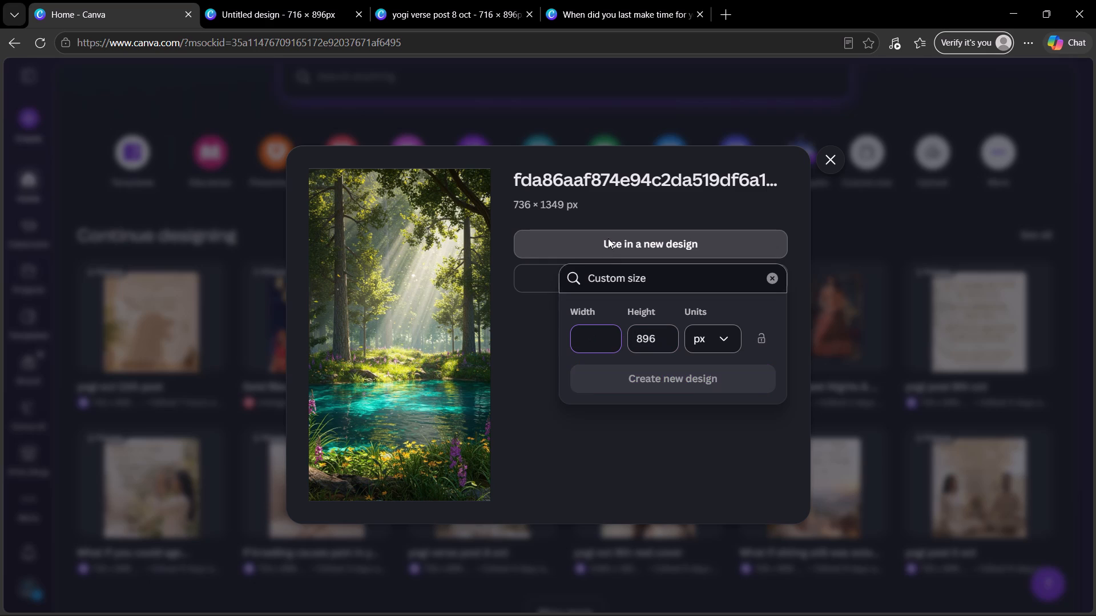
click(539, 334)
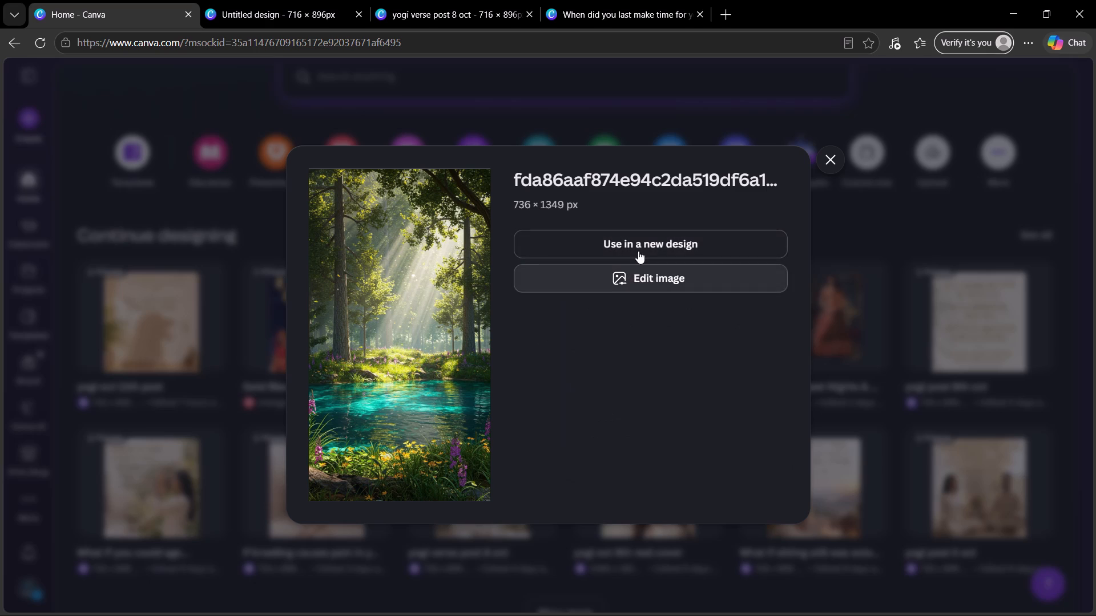
Create a new Instagram Story design from the uploaded turquoise-pool forest image.
click(638, 248)
scroll(614, 376, down, 2)
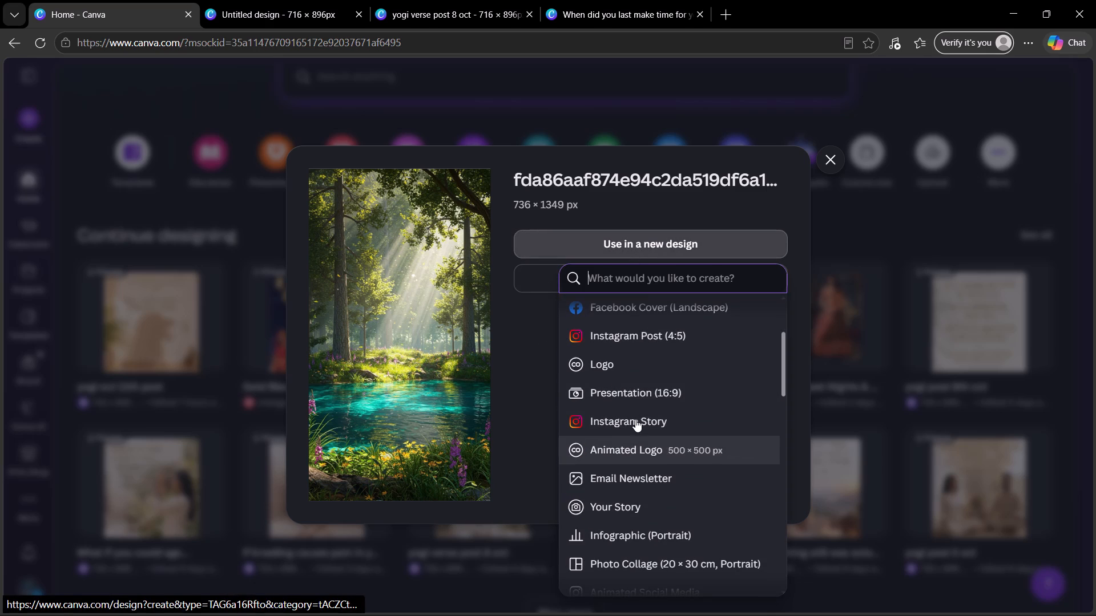
click(668, 422)
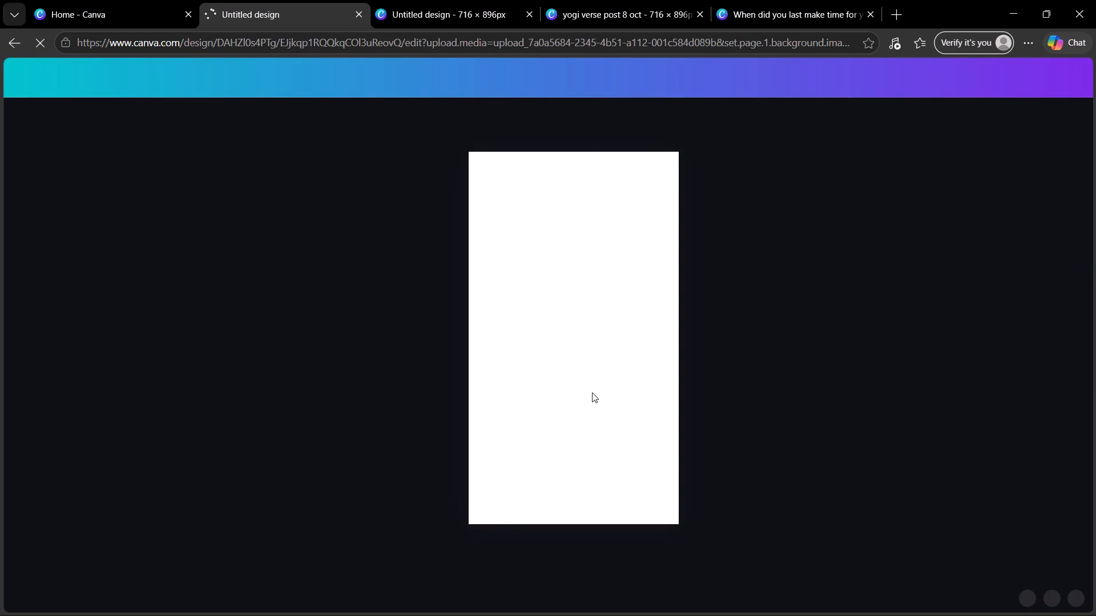
click(761, 371)
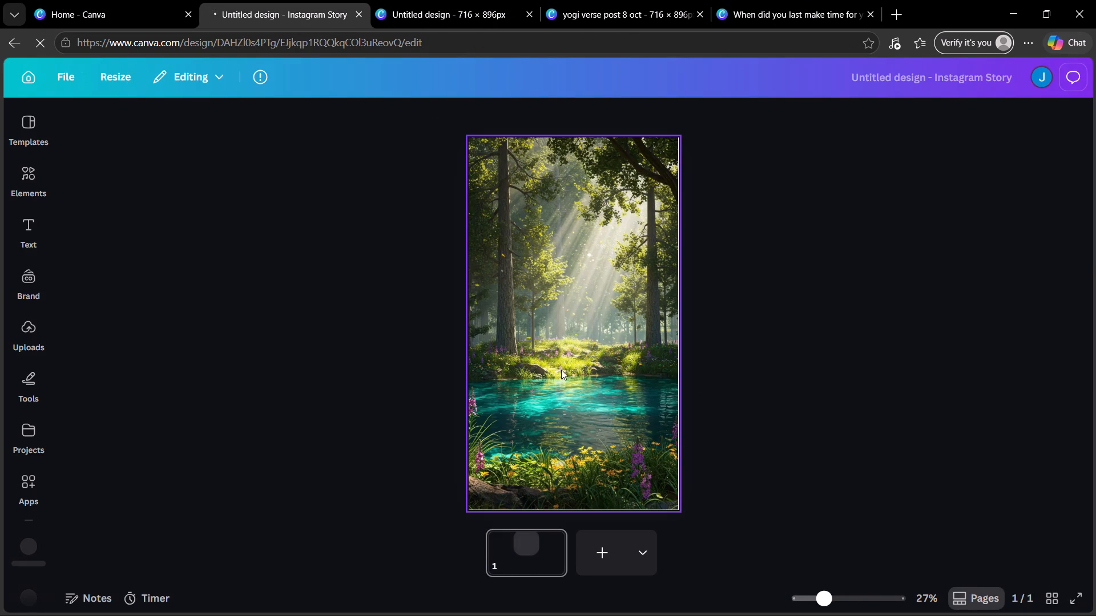
Enlarge the forest image slightly to about 1,095 × 1,946 so it covers the whole story page.
click(561, 370)
drag(678, 513, 688, 514)
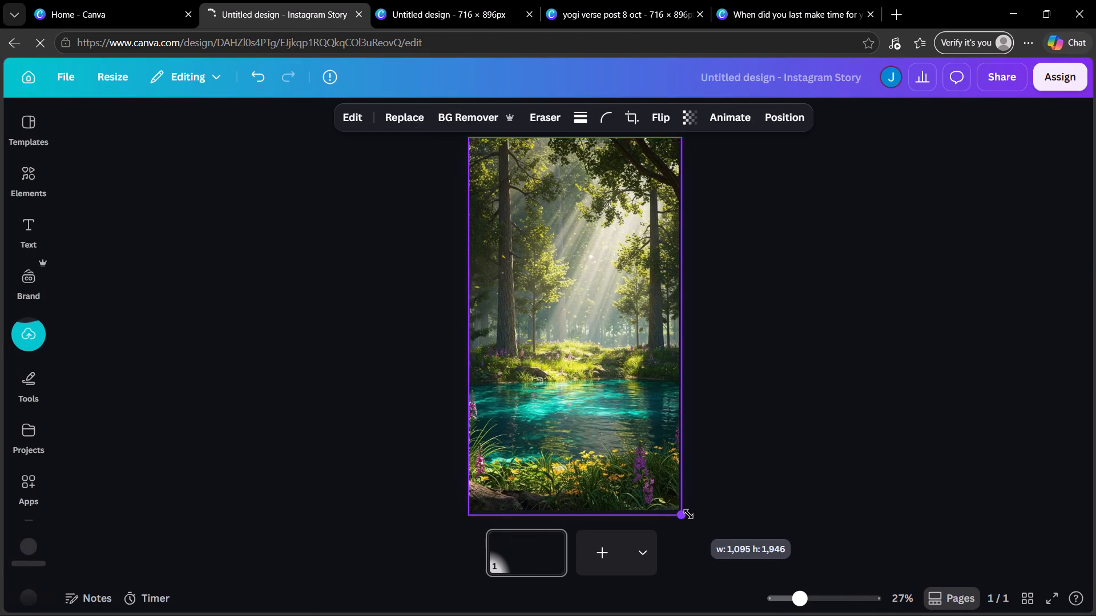
drag(688, 514, 688, 513)
click(765, 441)
scroll(731, 418, up, 5)
Close the untitled 716 × 896 px design, keeping the Instagram Story and the other designs open.
click(591, 0)
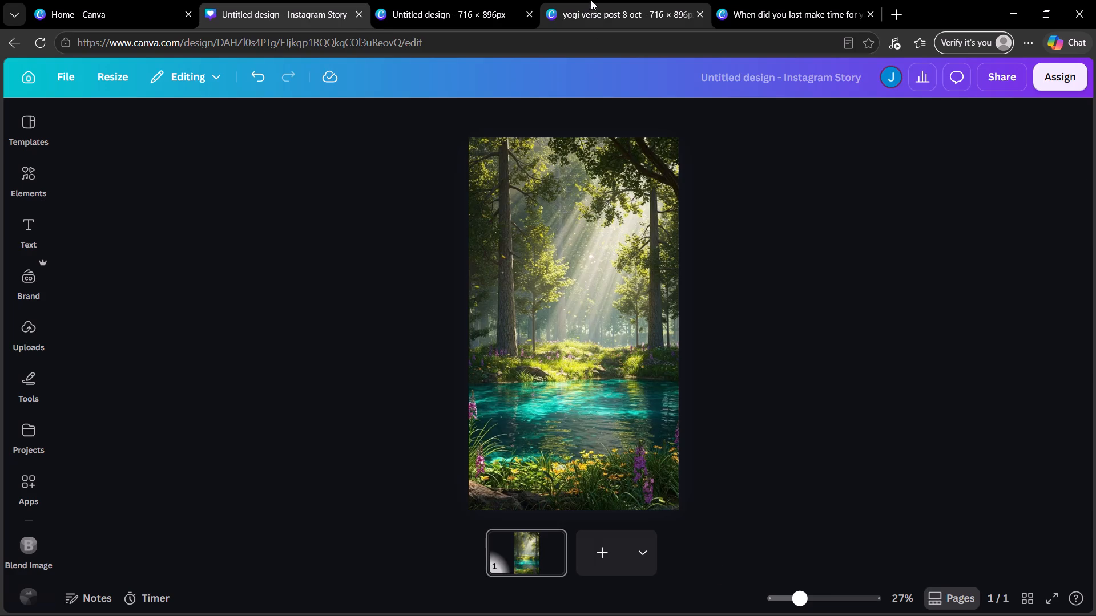
click(523, 0)
click(721, 0)
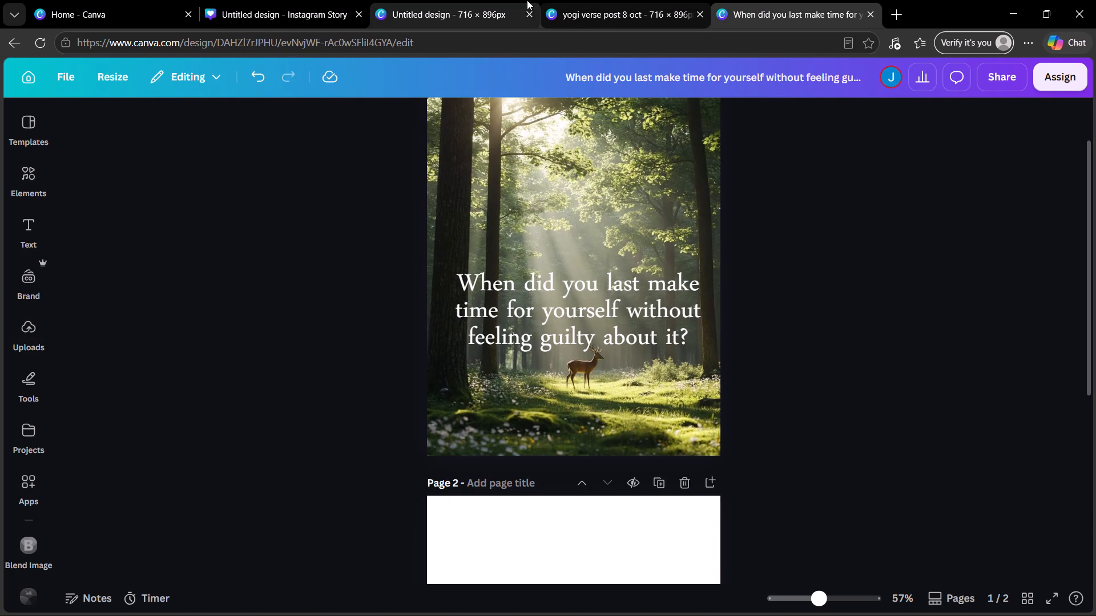
click(527, 17)
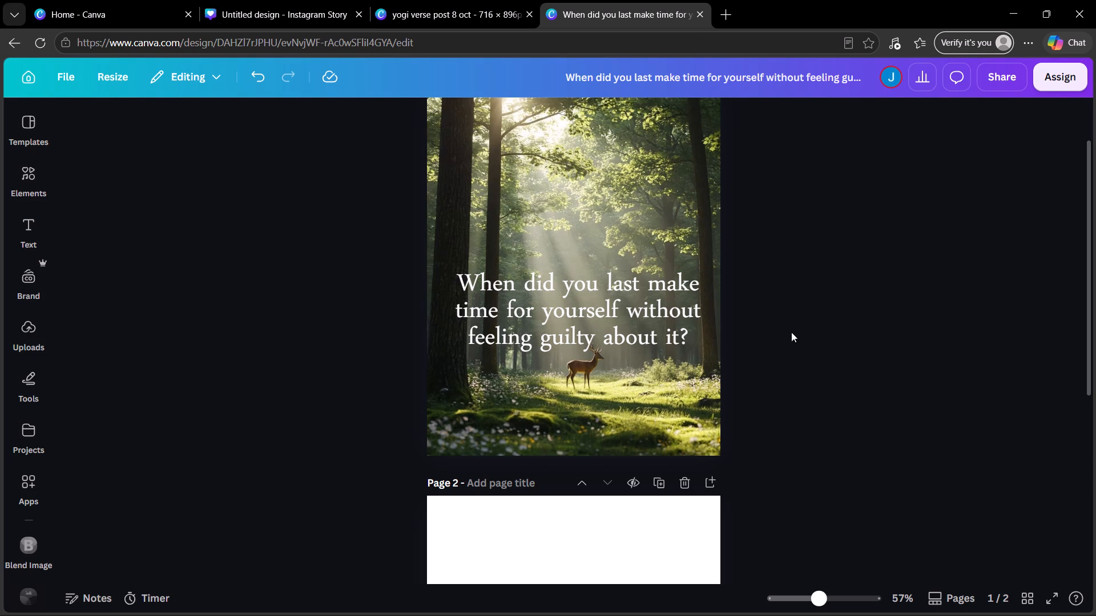
In the "When did you last make time for yourself" design, nudge the page 1 headline slightly upward, clear of the deer.
click(654, 330)
key(Up)
key(Up)
key(Up)
key(Up)
key(Up)
key(Up)
key(Up)
key(Up)
key(Up)
key(Up)
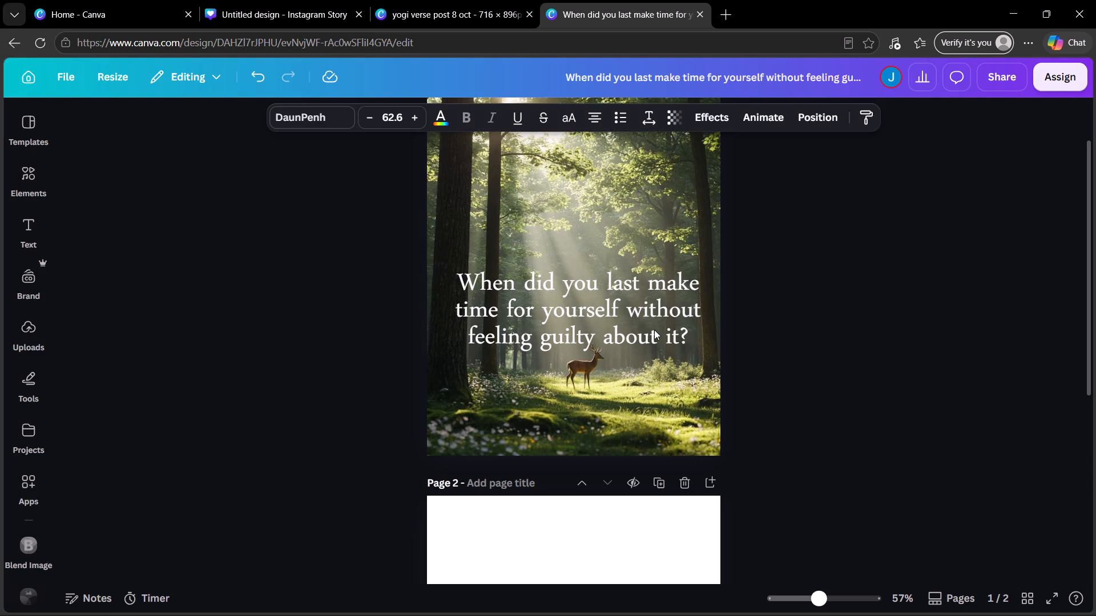
key(Up)
key(Up)
key(Up)
key(Up)
key(Up)
key(Up)
key(Up)
key(Up)
key(Up)
key(Up)
key(Up)
key(Up)
key(Up)
key(Up)
key(Up)
key(Down)
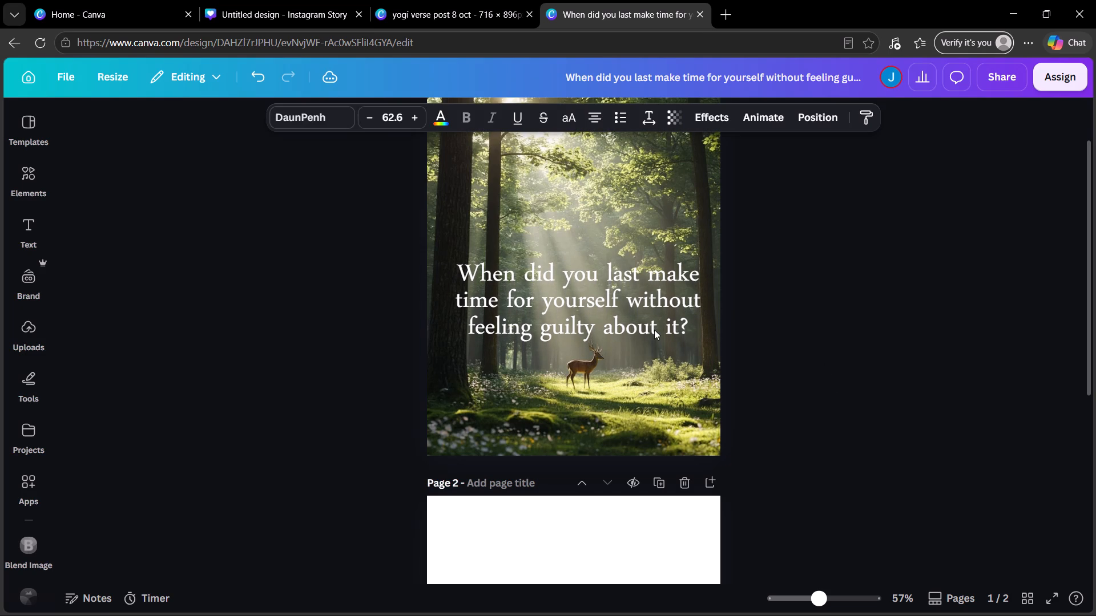
key(Down)
key(Down)
key(Down)
key(Down)
key(Down)
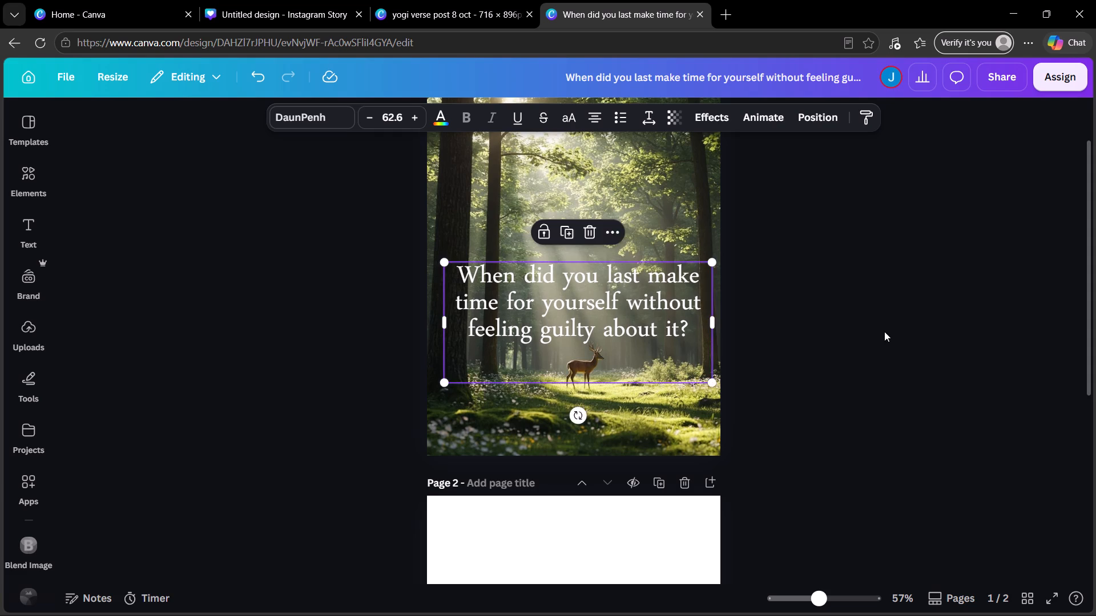
click(887, 333)
Copy the "When did you last make time for yourself without feeling guilty about it?" headline from the deer design into the Instagram Story.
scroll(805, 347, up, 3)
click(474, 0)
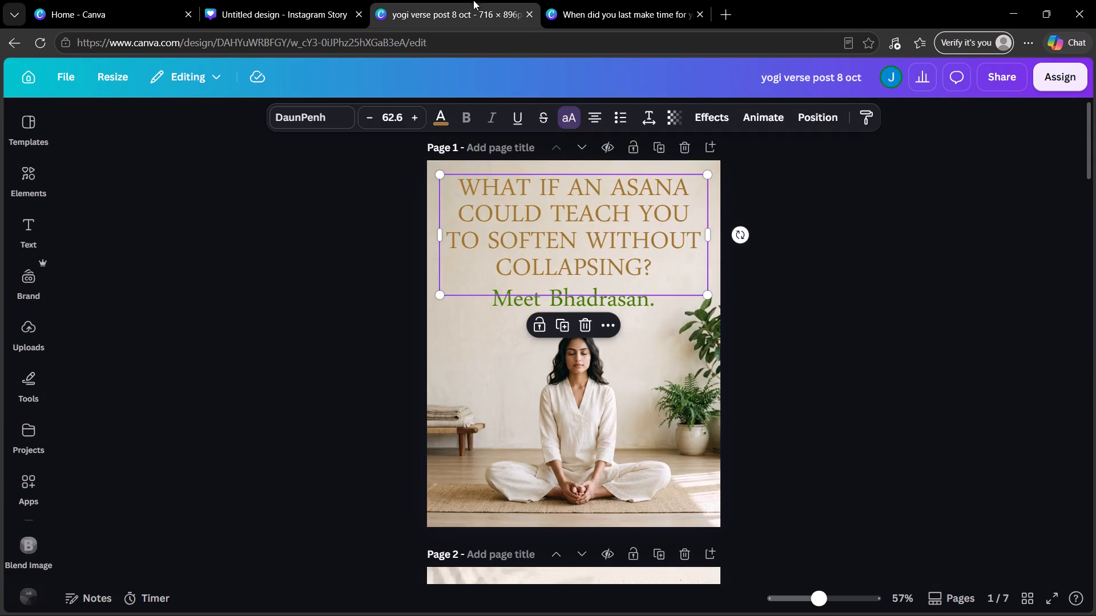
click(564, 3)
click(225, 0)
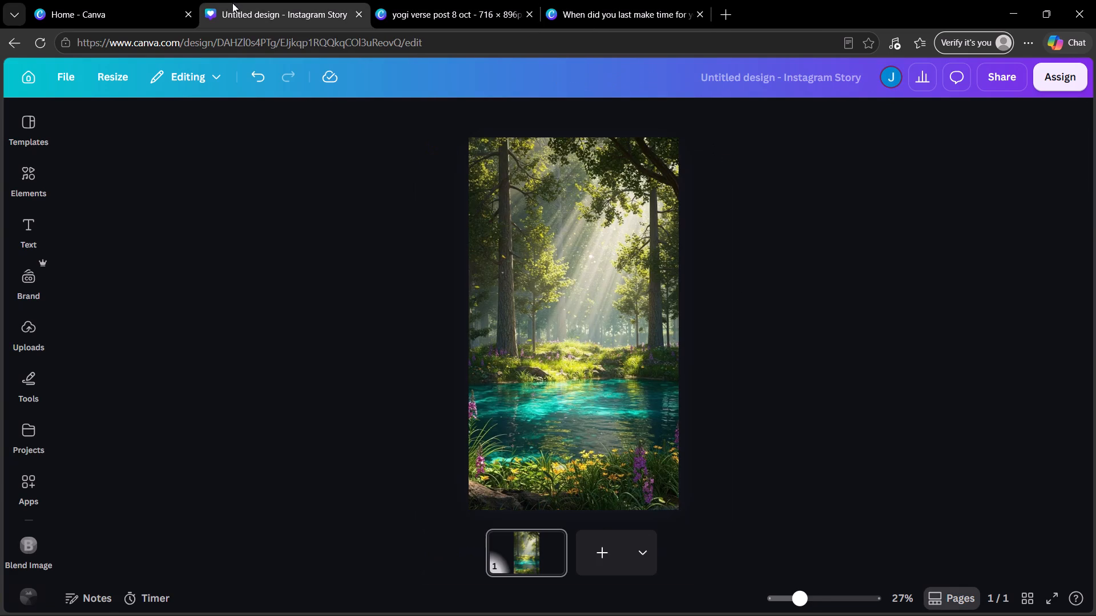
click(563, 0)
click(607, 376)
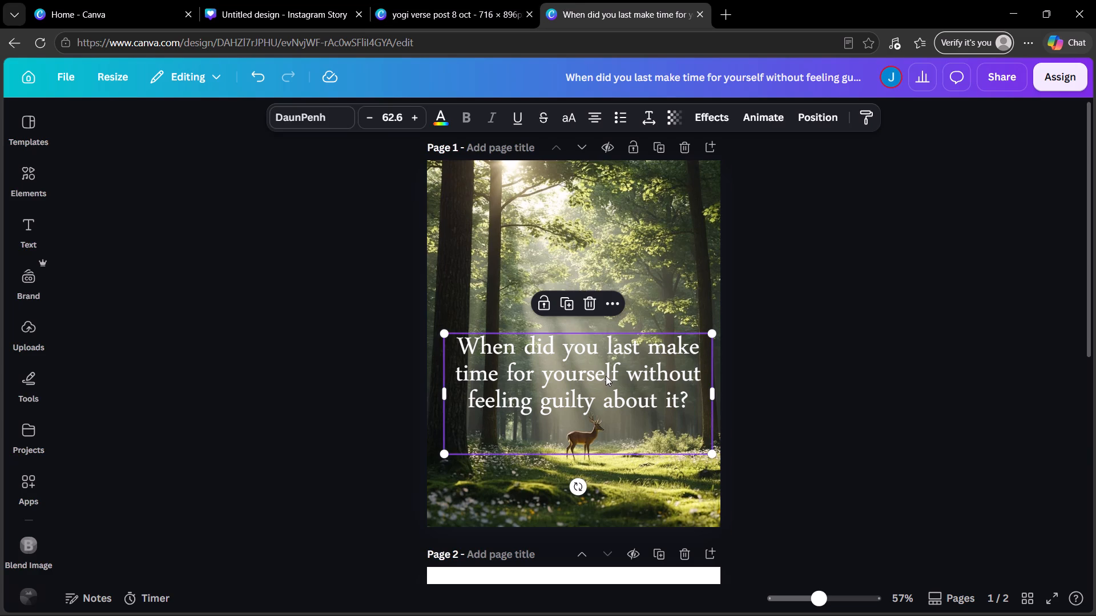
key(ctrl+c)
click(264, 0)
key(ctrl+v)
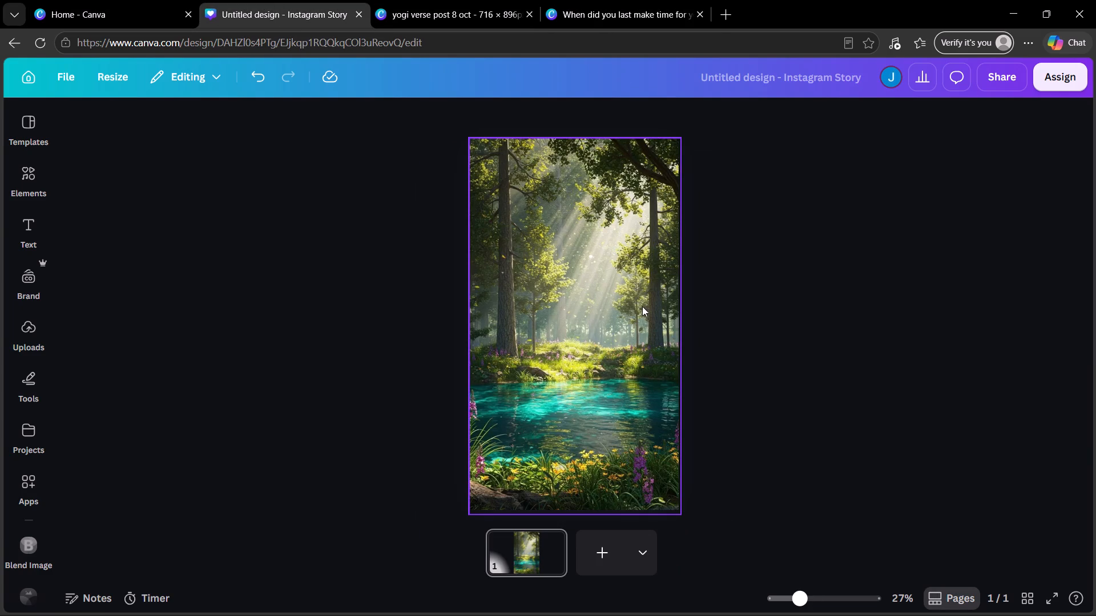
Enlarge the pasted headline to font size 84.2 and place it horizontally centred over the turquoise pool.
drag(571, 264, 607, 389)
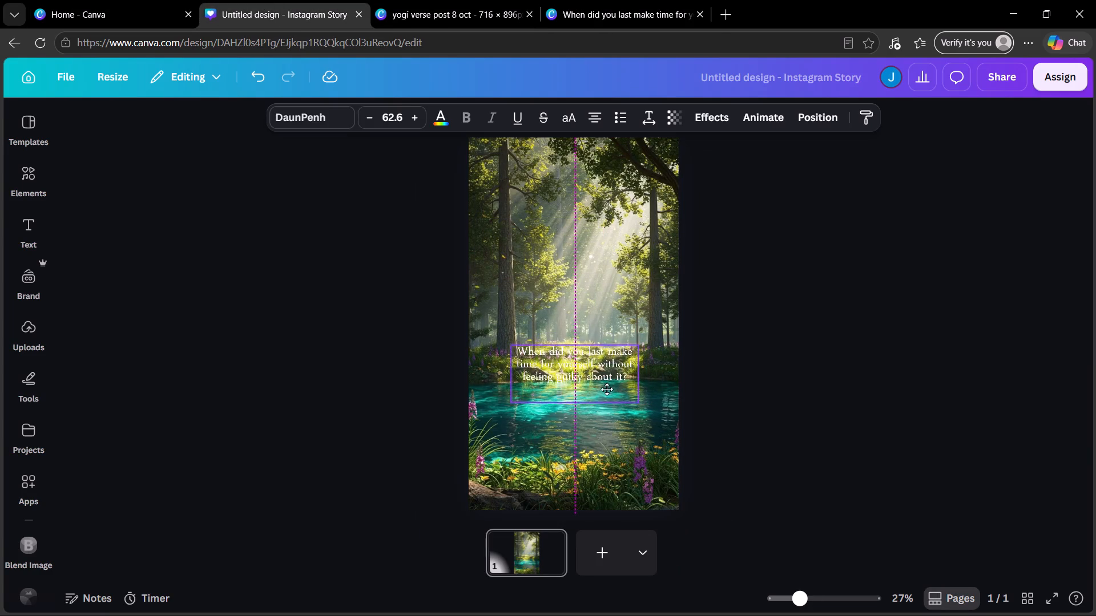
drag(607, 389, 604, 283)
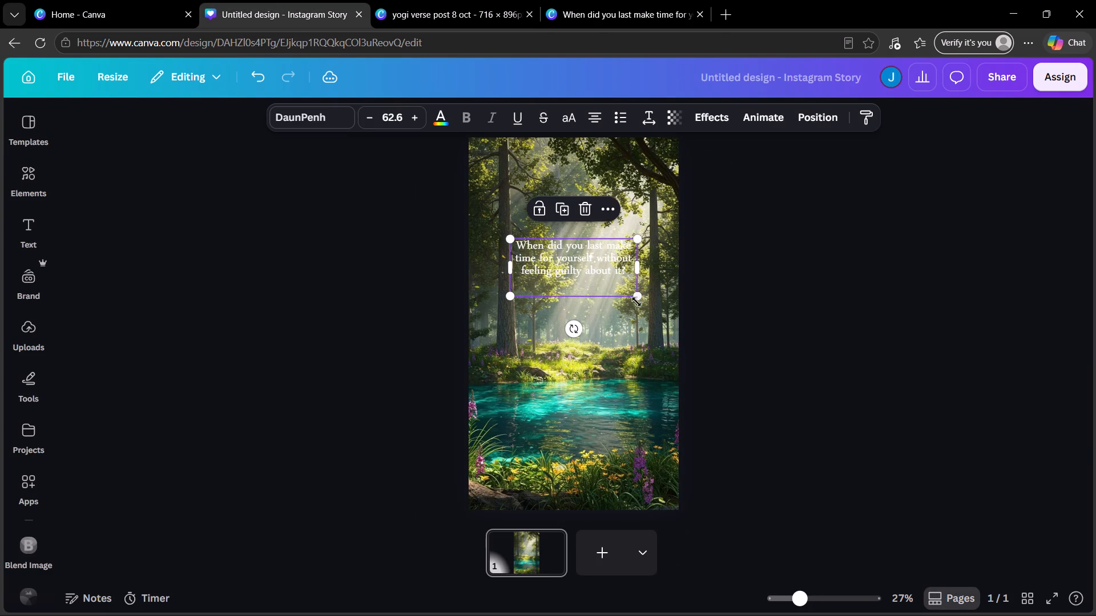
drag(639, 295, 676, 330)
drag(614, 286, 588, 402)
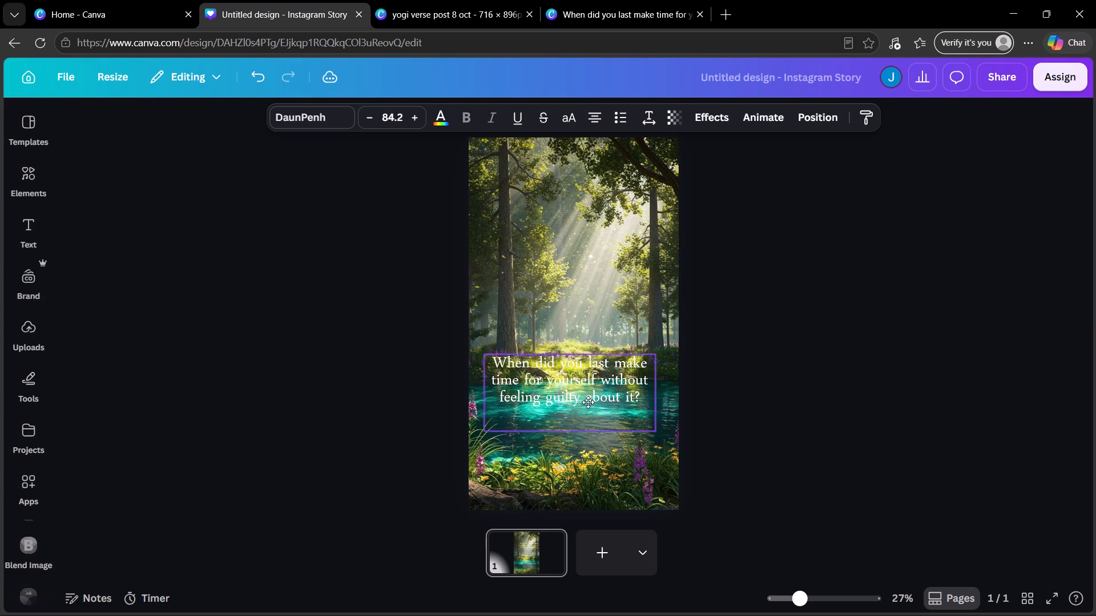
drag(588, 402, 595, 434)
click(780, 334)
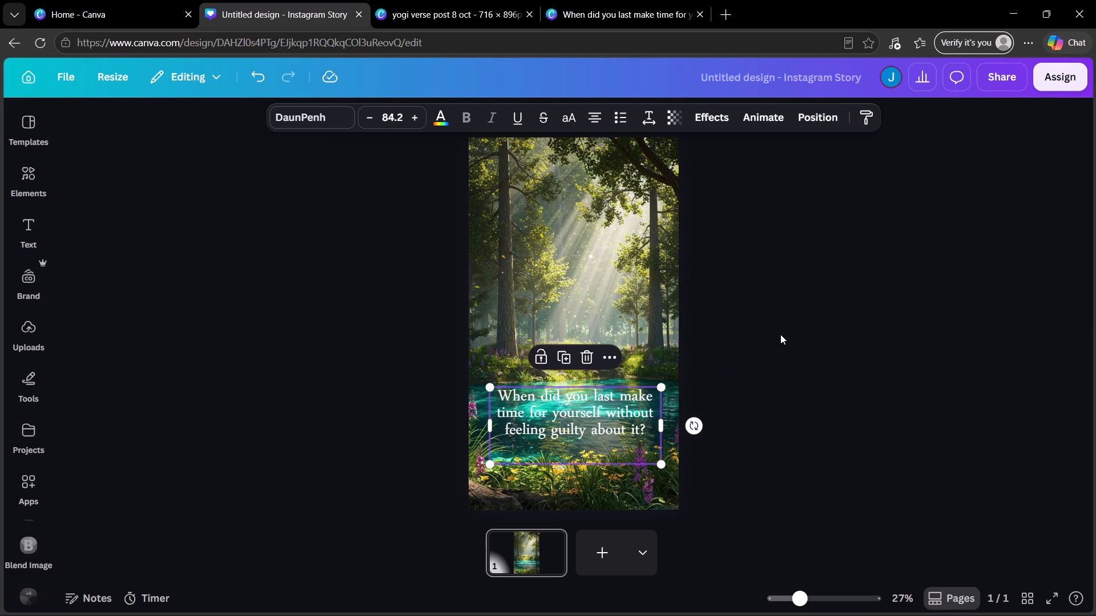
scroll(658, 384, down, 1)
Apply a Drop shadow effect to the story headline with its blur set to 47.
click(574, 418)
click(724, 117)
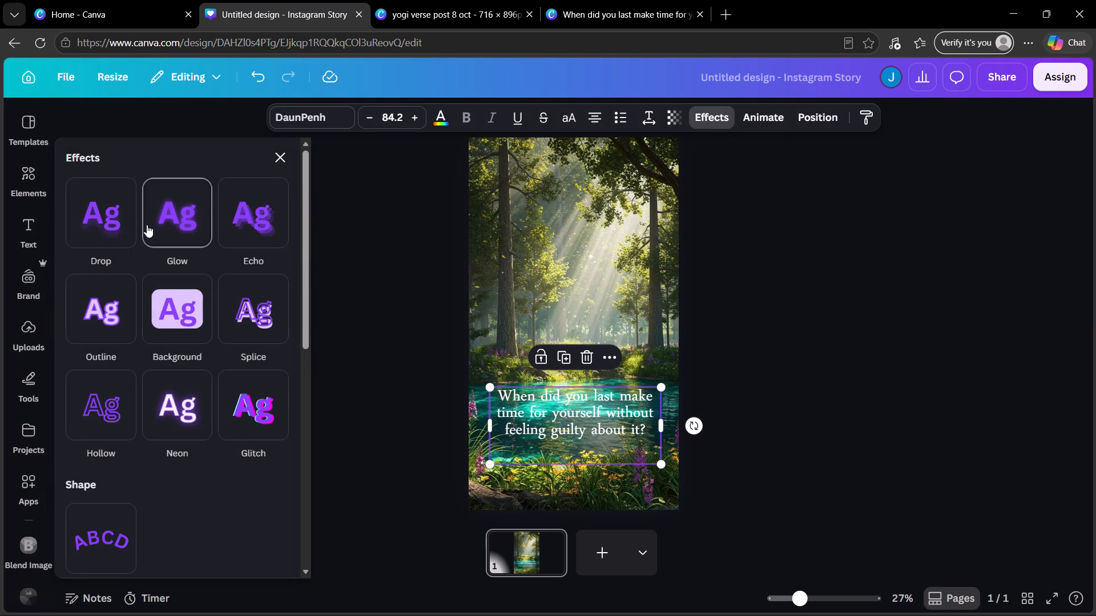
click(119, 220)
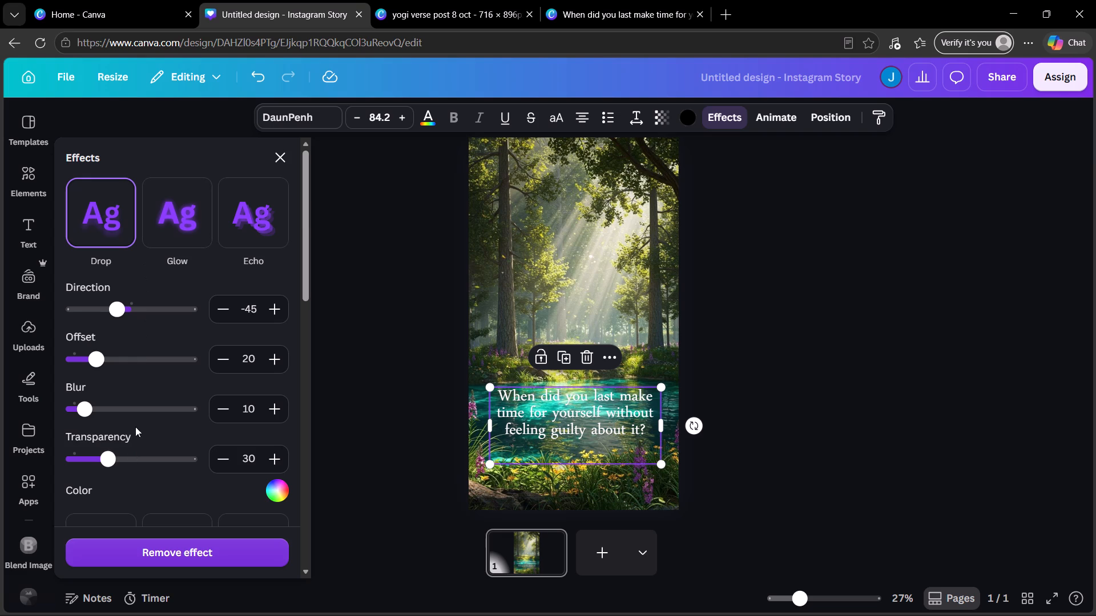
drag(87, 402, 98, 402)
drag(98, 402, 174, 399)
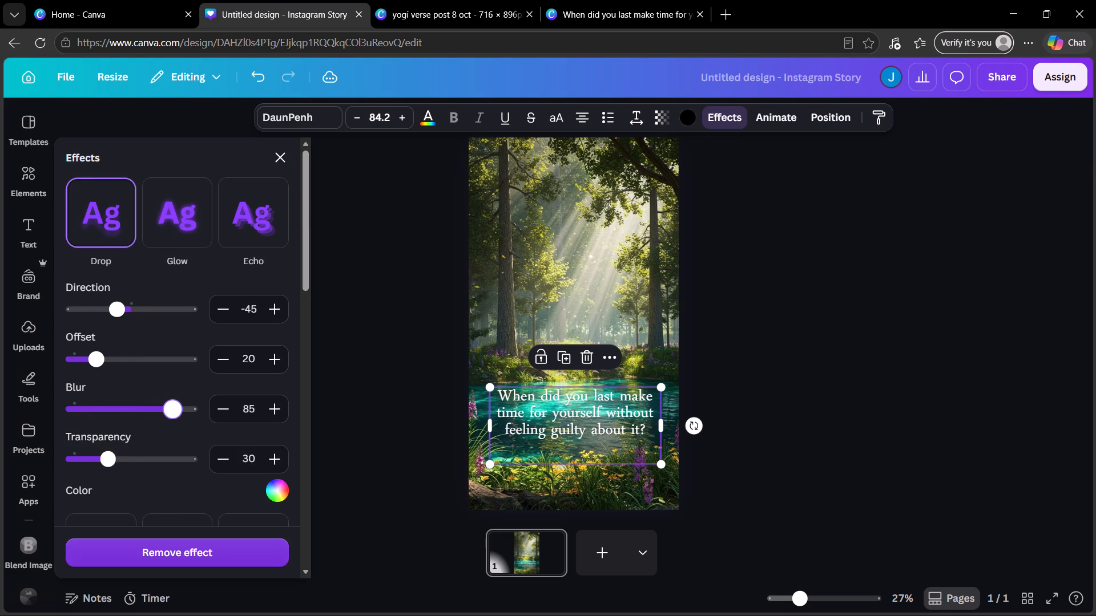
drag(174, 399, 128, 403)
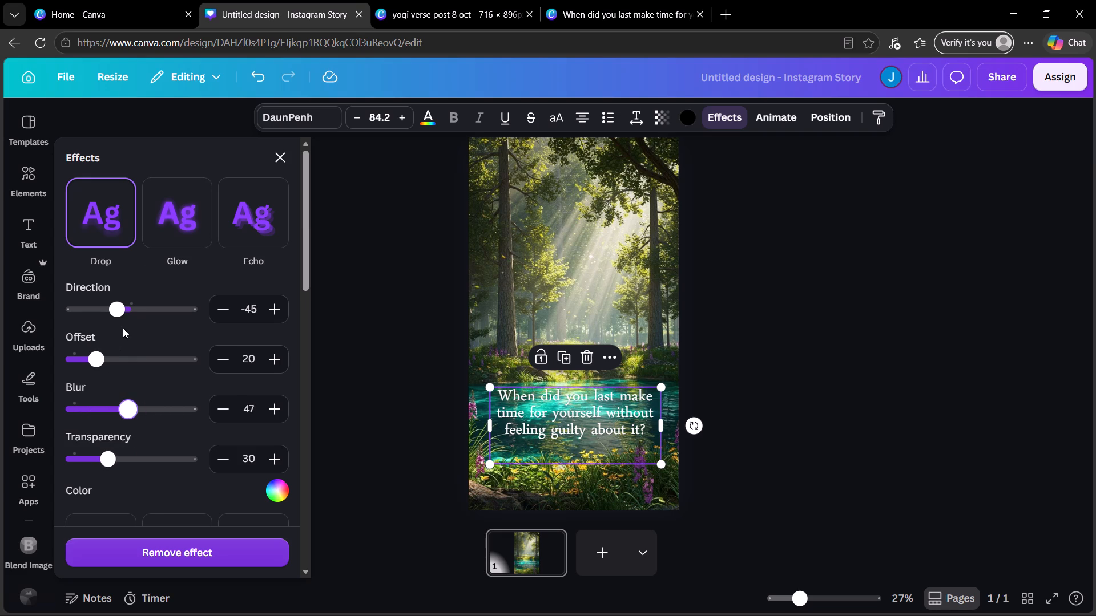
Set the heading's drop shadow to direction -86 and offset 60, and raise its transparency above 30.
drag(118, 310, 103, 302)
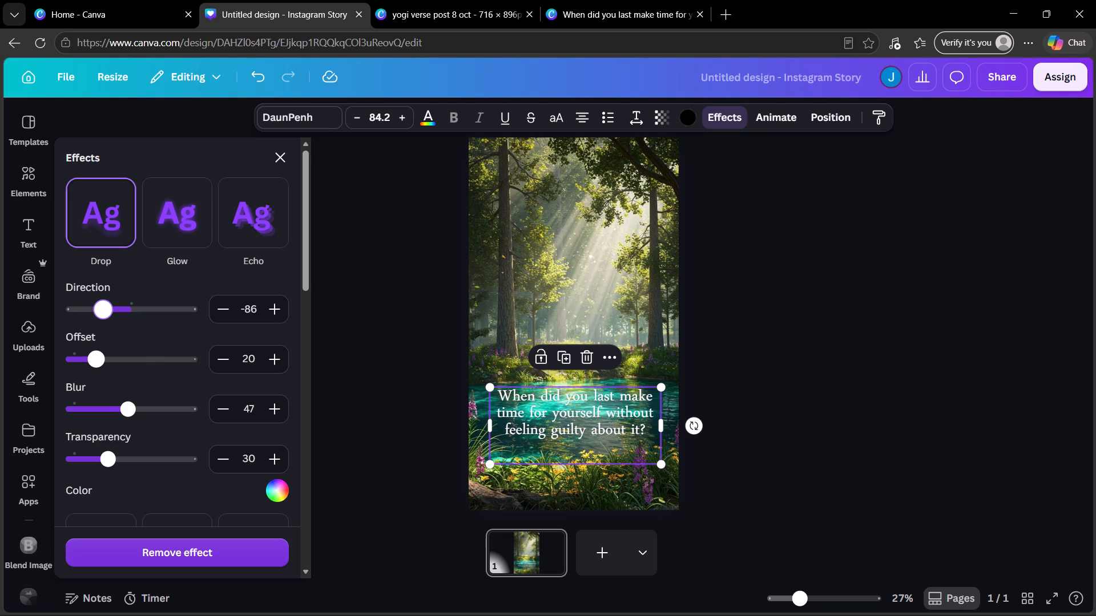
drag(92, 364, 194, 364)
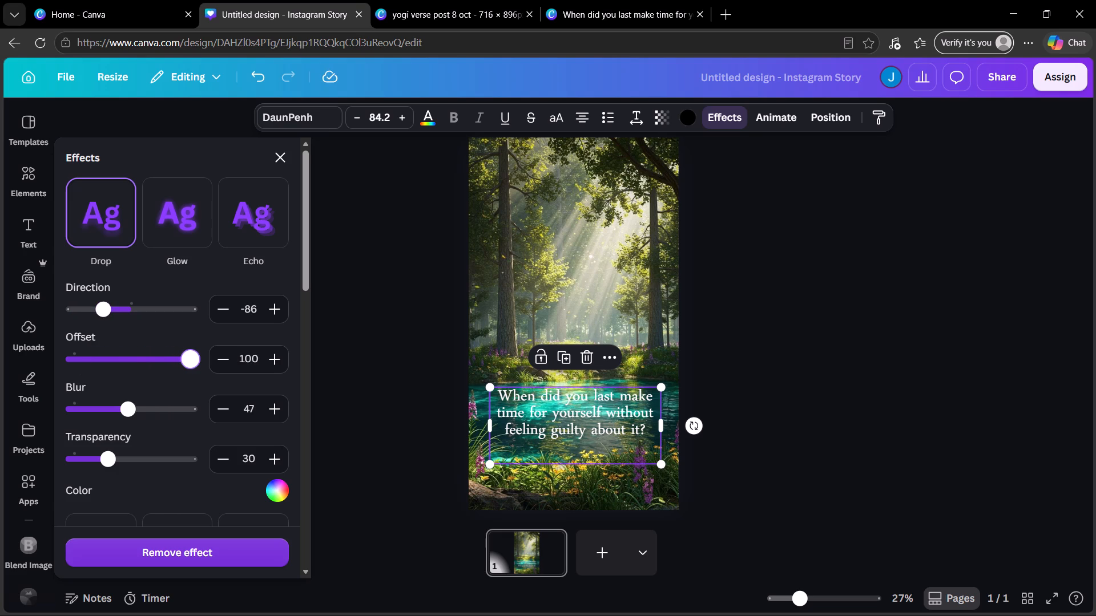
drag(194, 364, 182, 381)
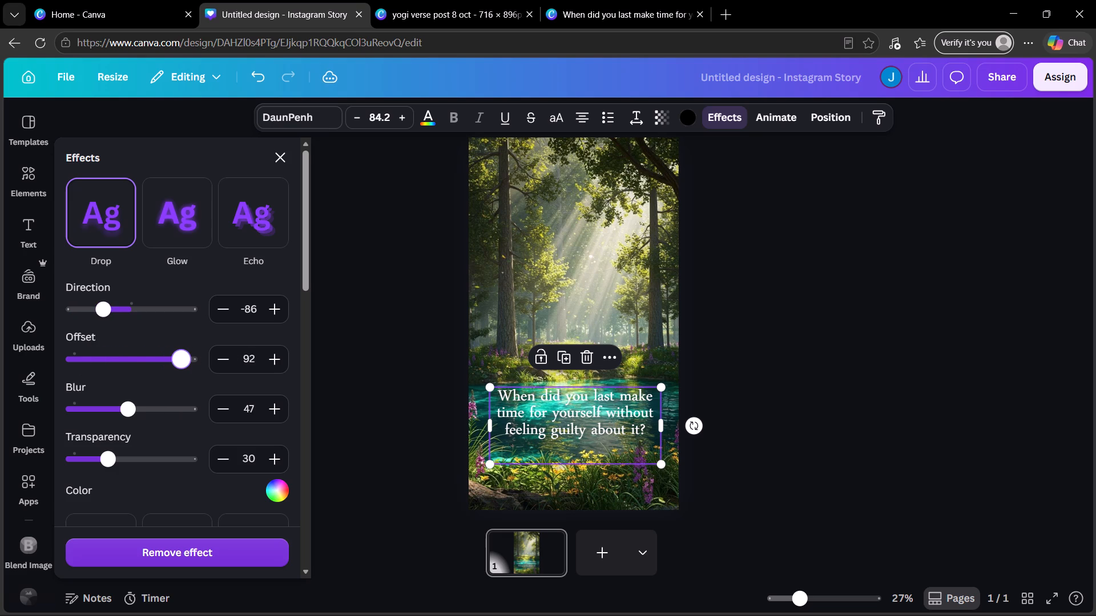
drag(182, 381, 143, 387)
drag(114, 464, 184, 464)
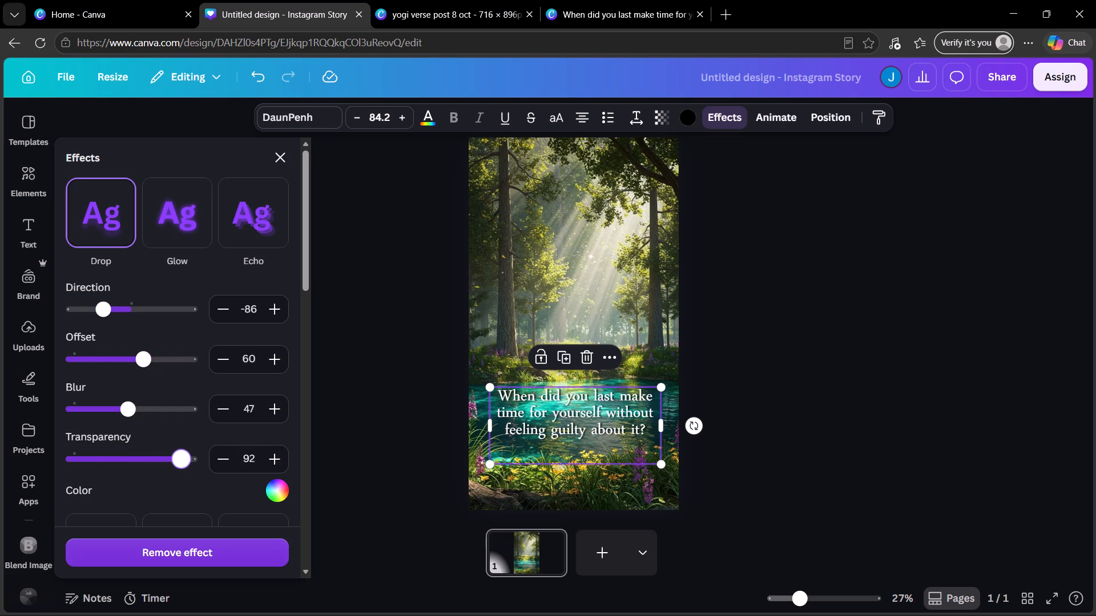
drag(184, 464, 145, 453)
click(893, 409)
click(883, 409)
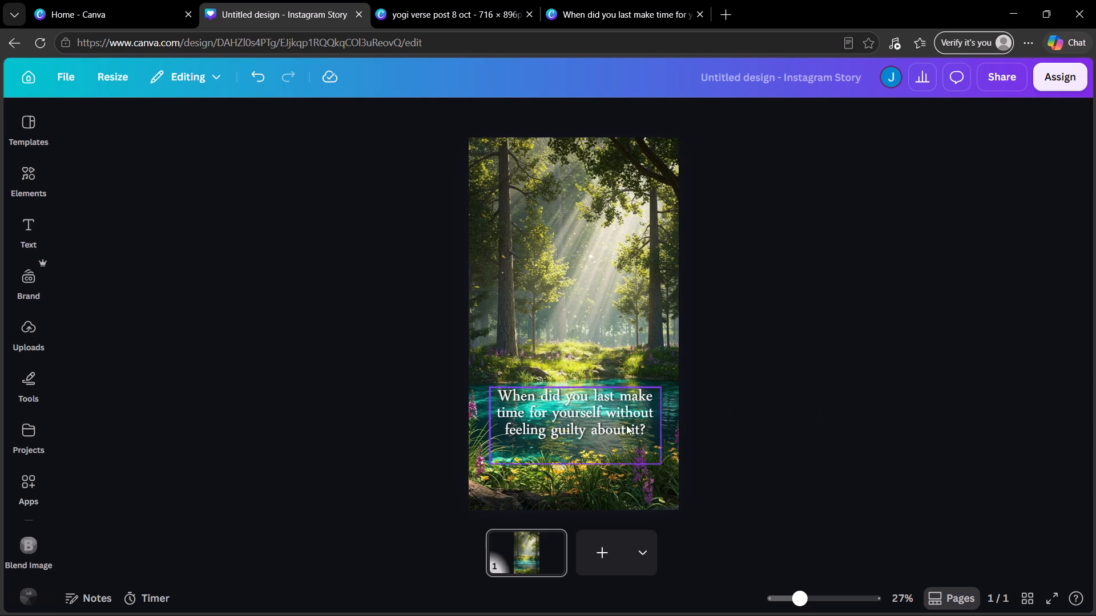
Move the heading up to the middle of the page, just above the turquoise pool.
drag(626, 425, 578, 285)
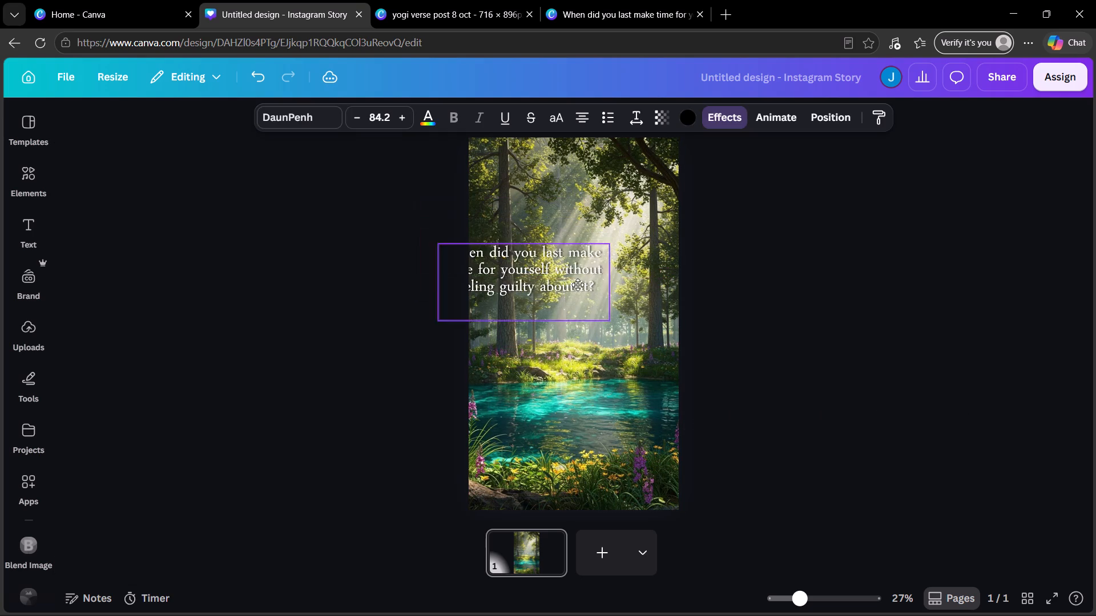
drag(578, 285, 630, 331)
Select the whole heading text for replacement and switch to Google Chrome to look up the new wording.
click(615, 323)
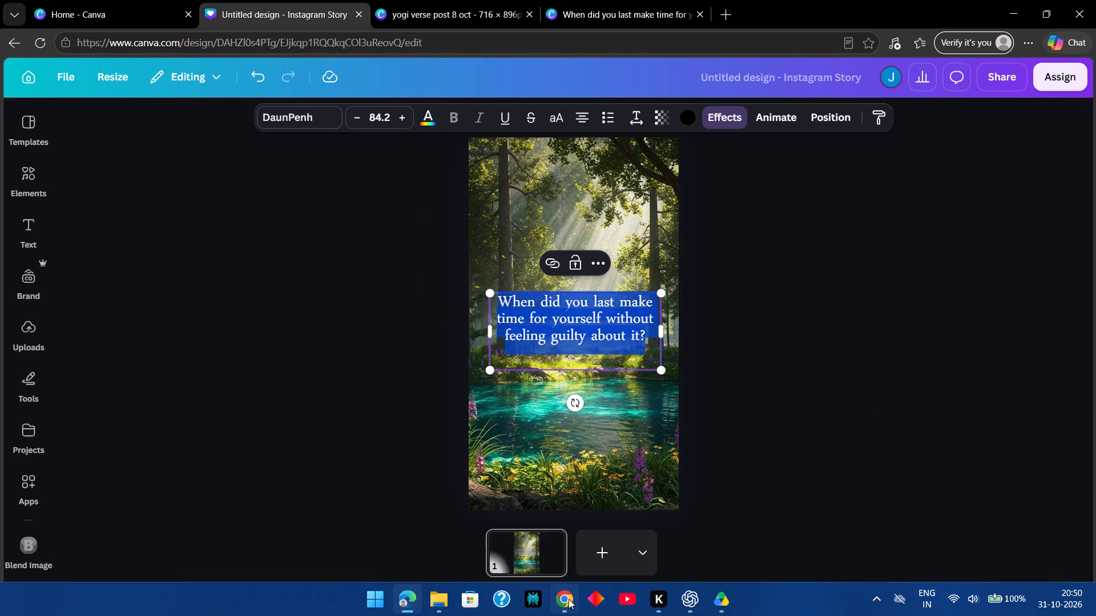
click(566, 597)
scroll(460, 404, down, 20)
scroll(460, 404, down, 2)
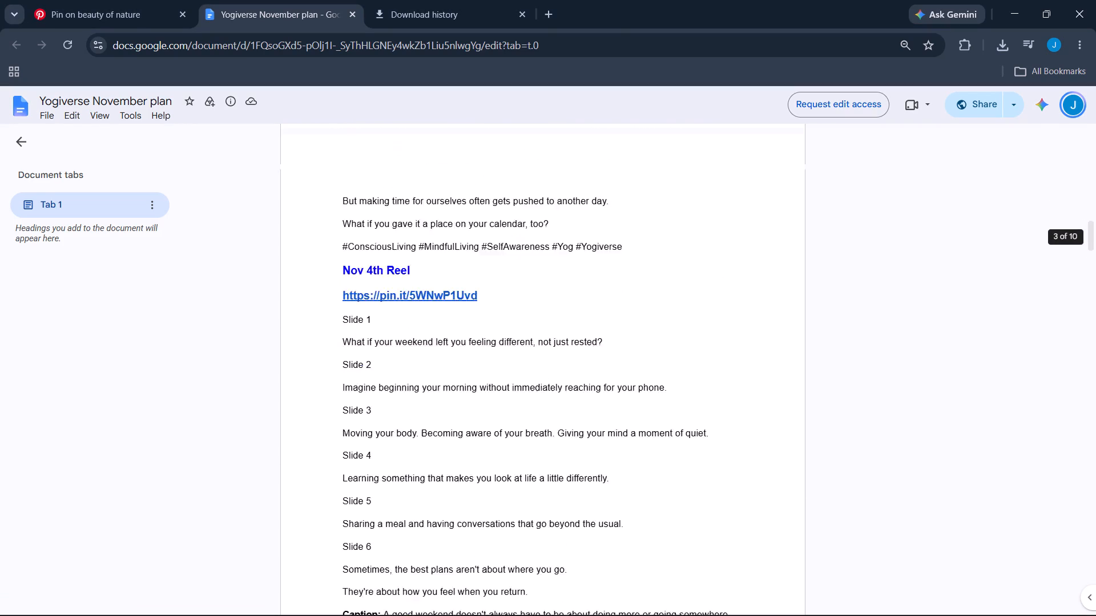
Copy "What if your weekend left you feeling different," from Nov 4th Reel Slide 1 and replace the Canva heading with it in Microsoft Edge.
scroll(460, 414, down, 4)
scroll(441, 402, up, 7)
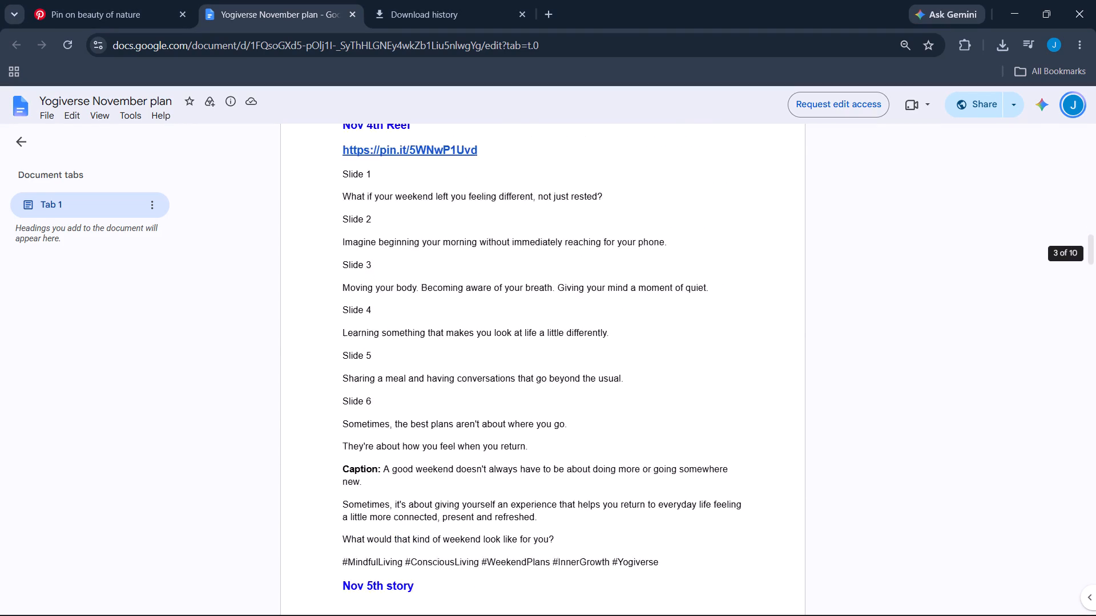
drag(339, 357, 505, 361)
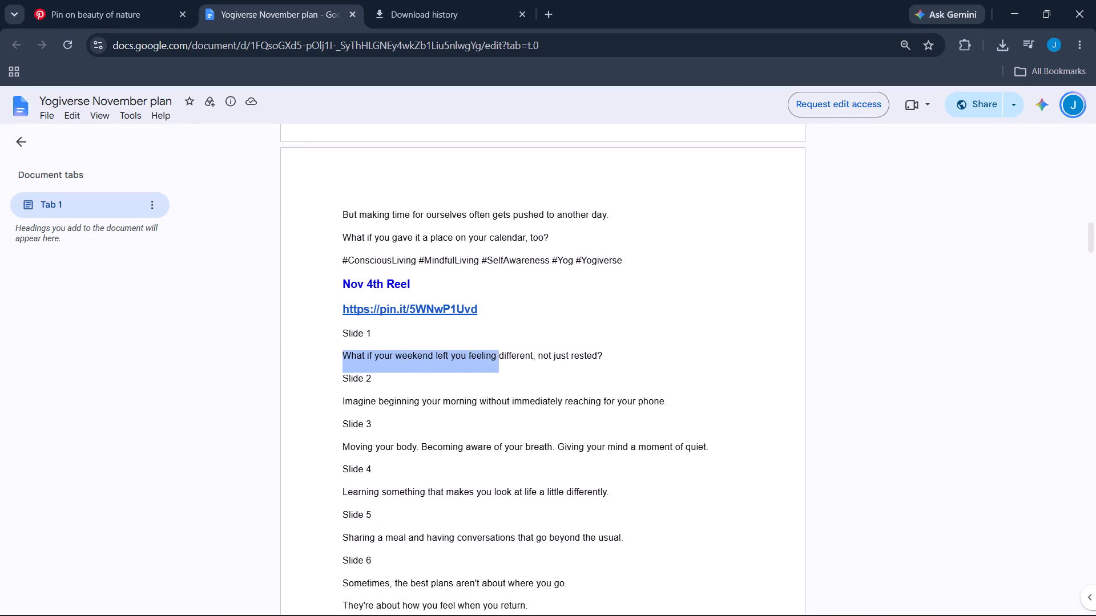
drag(505, 361, 537, 361)
key(ctrl+c)
click(1013, 0)
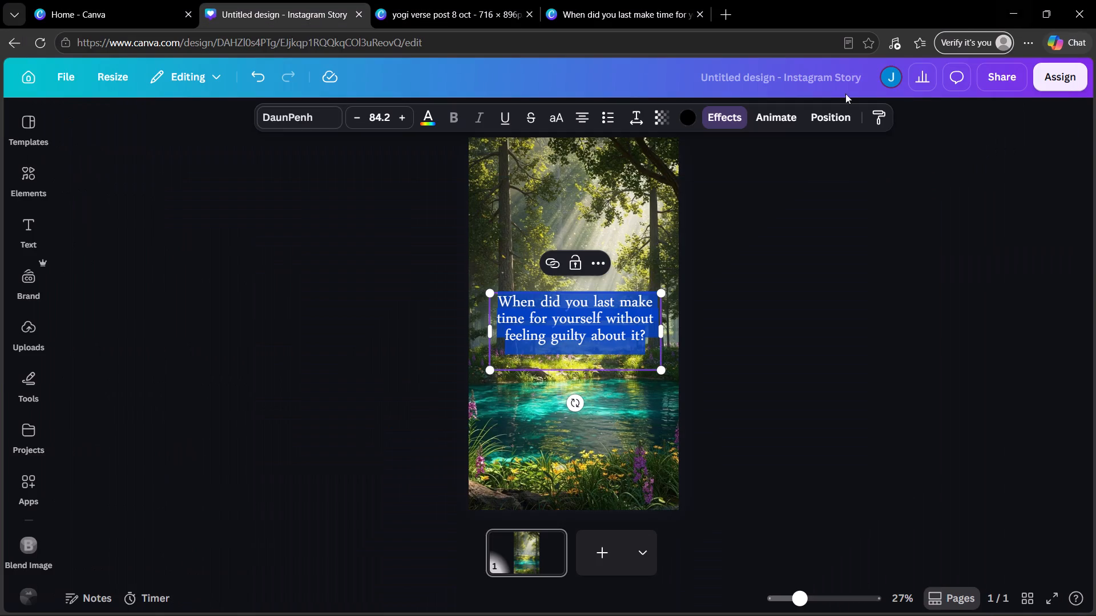
key(ctrl+v)
click(719, 338)
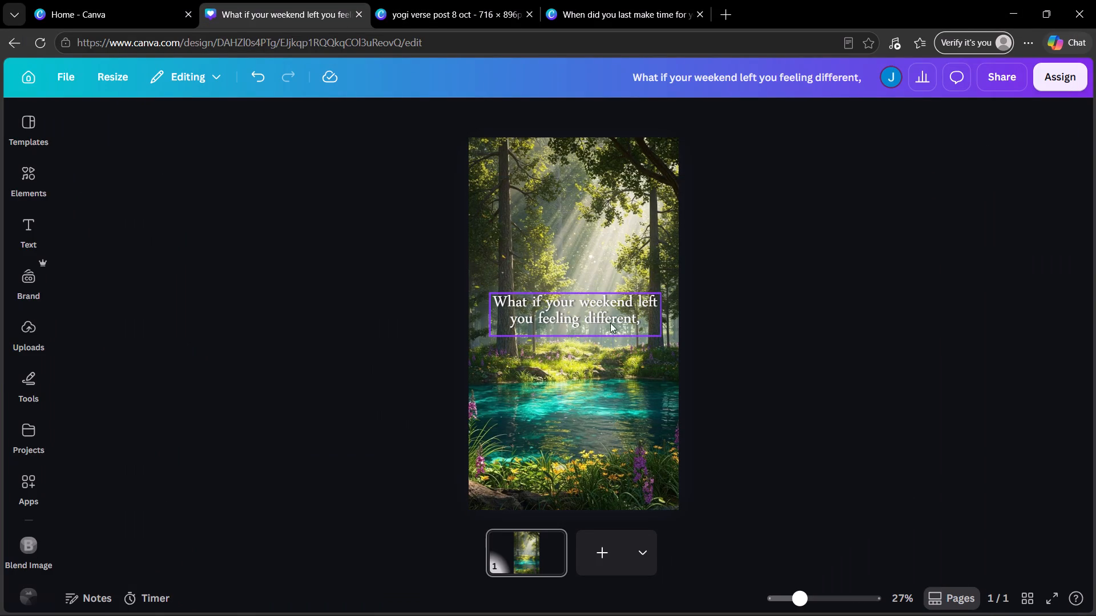
Narrow the heading's text box so it wraps onto three lines, and scale the text up to size 115.
click(607, 319)
drag(663, 312, 630, 313)
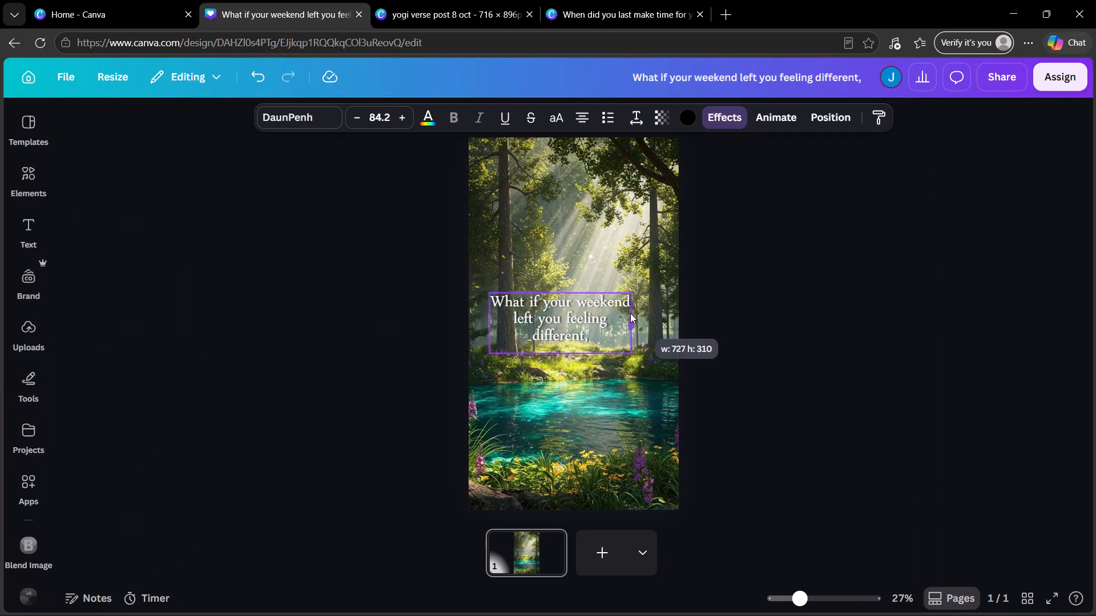
drag(630, 313, 627, 312)
drag(630, 350, 666, 383)
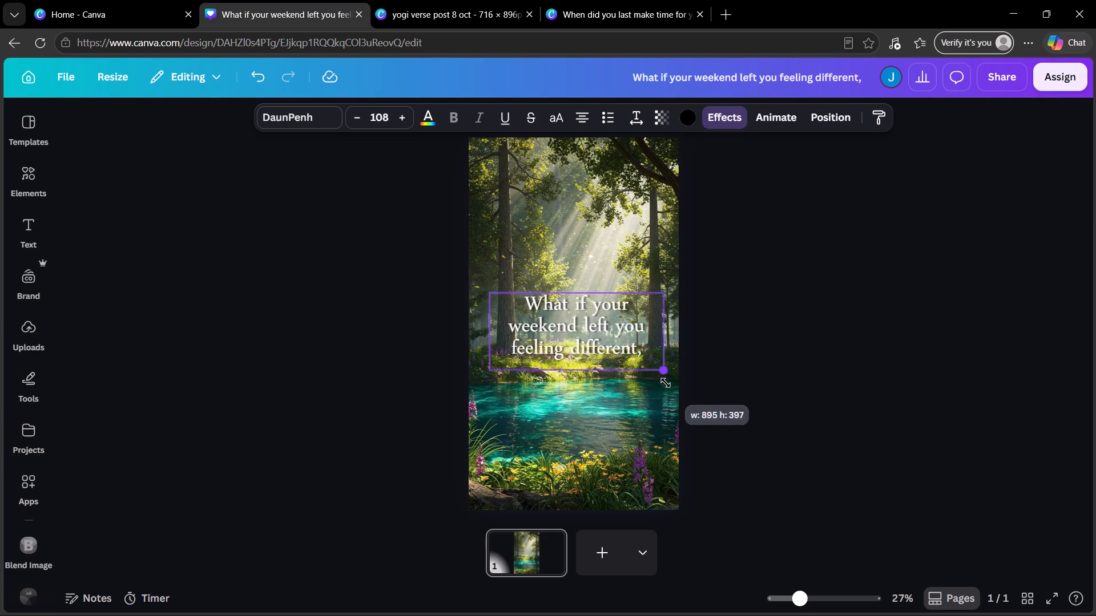
drag(666, 383, 672, 388)
Change the heading to uppercase and move it up above the pool, centred horizontally on the page.
drag(627, 350, 617, 323)
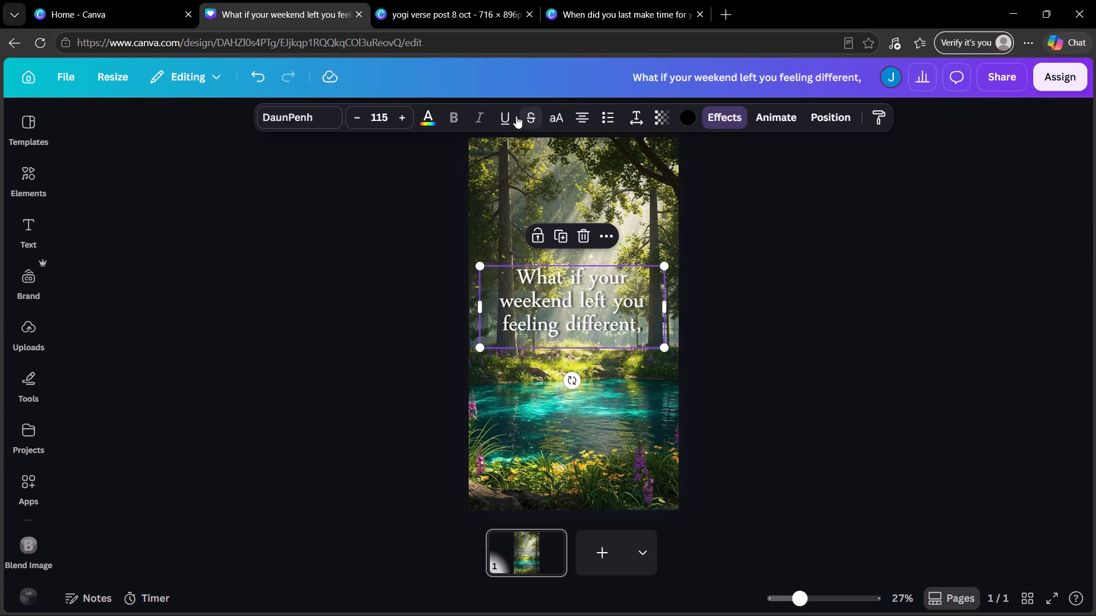
click(564, 122)
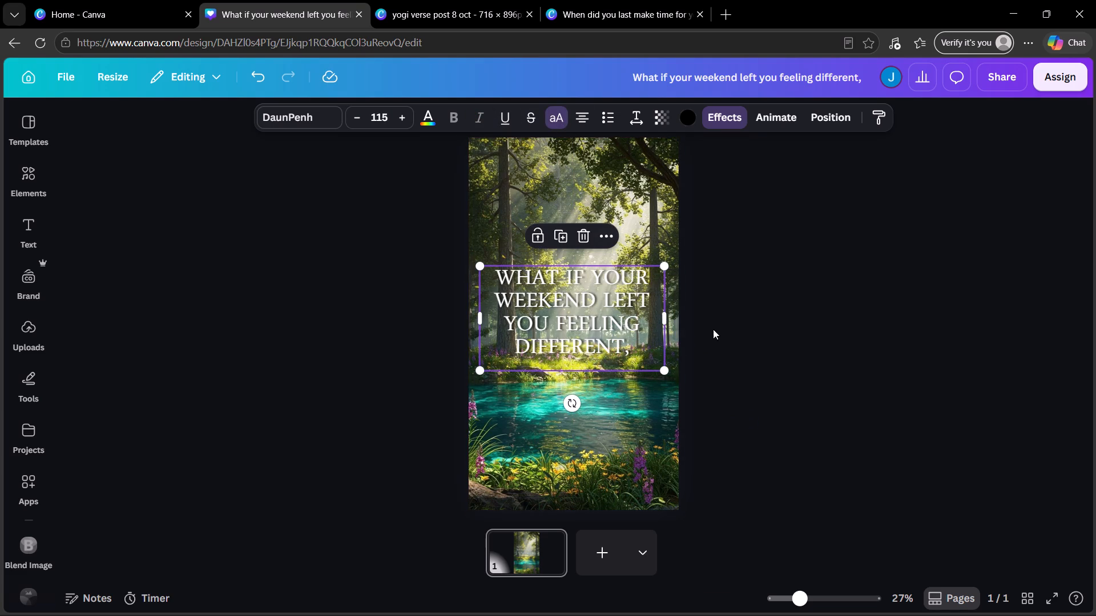
click(713, 329)
drag(628, 322, 634, 314)
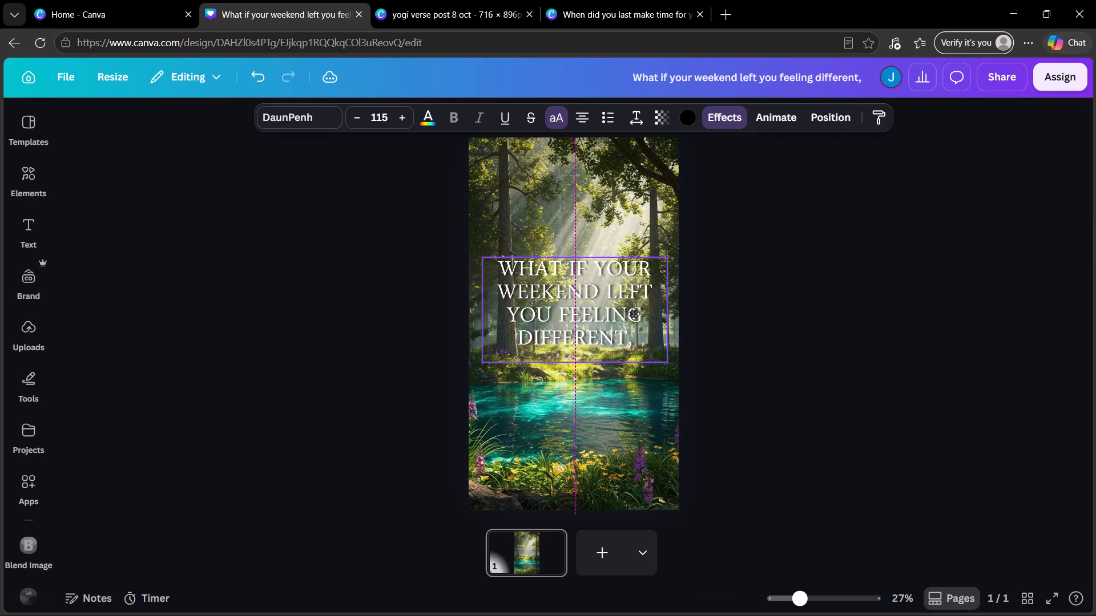
drag(634, 314, 632, 313)
Recolour the heading text with a custom pale yellow, #FFF7AB.
click(430, 124)
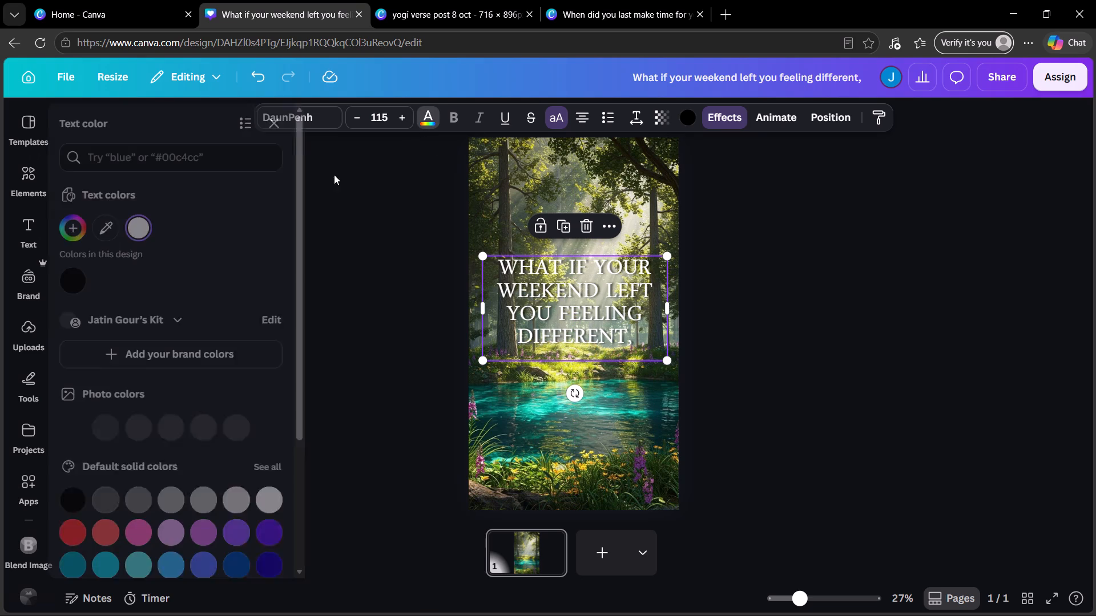
click(81, 262)
drag(138, 334, 139, 336)
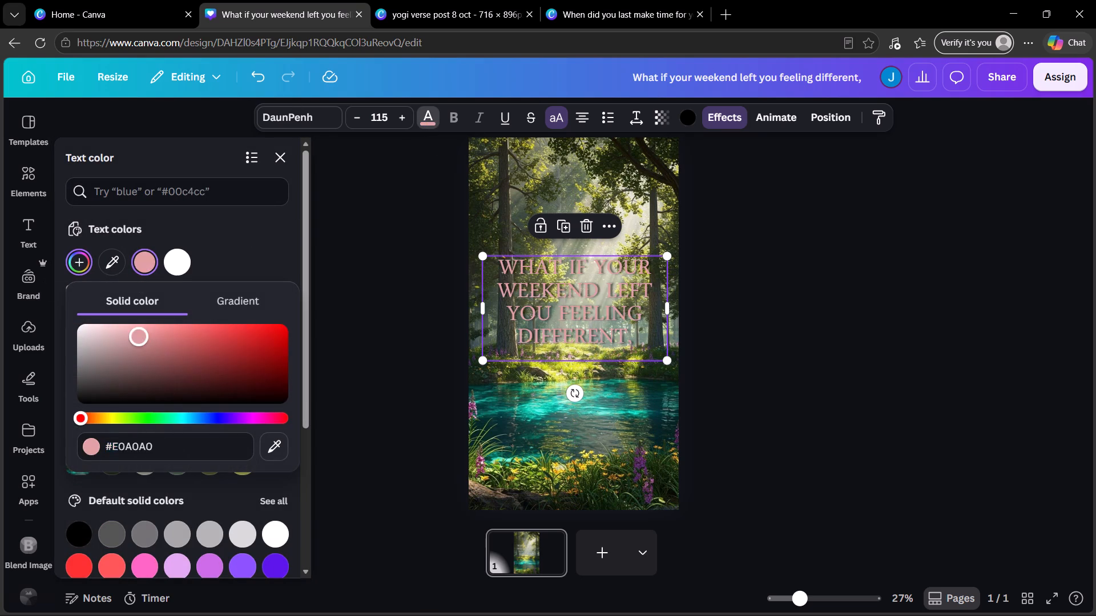
drag(139, 336, 146, 351)
click(110, 415)
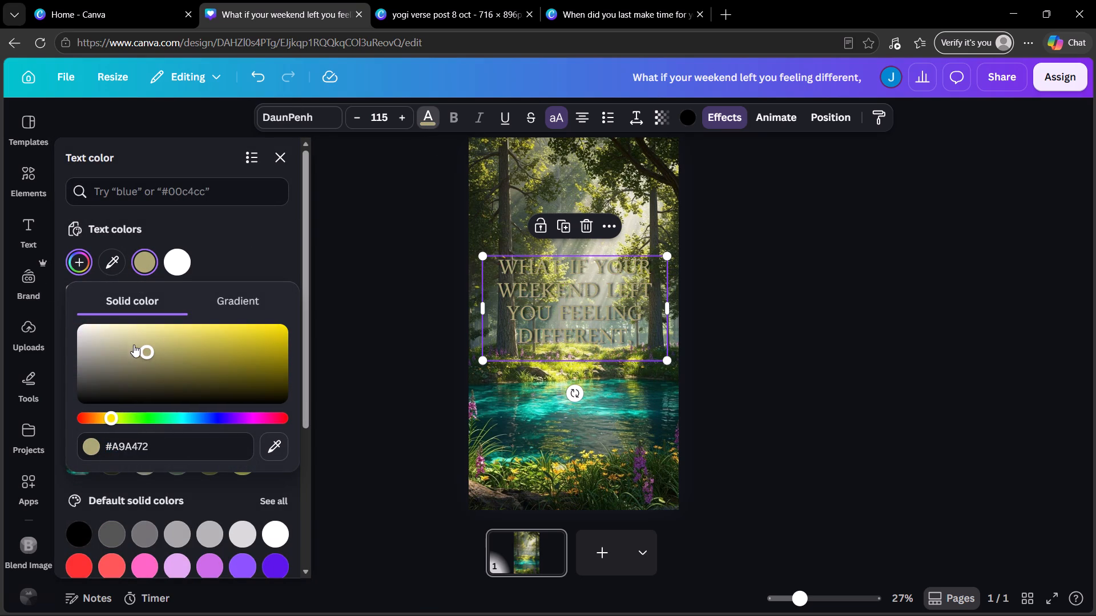
drag(149, 347, 141, 314)
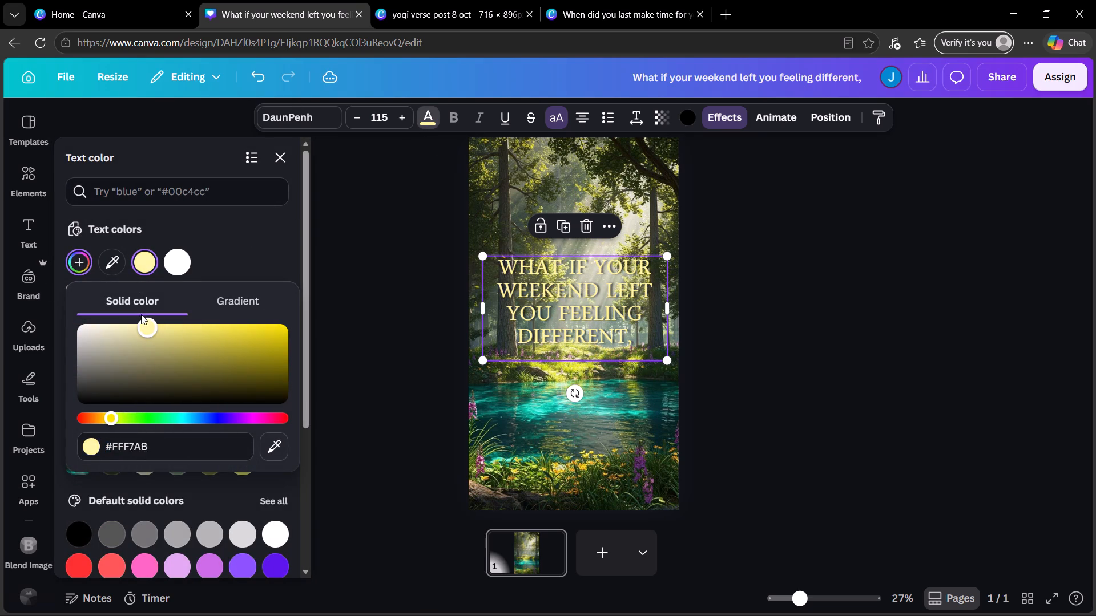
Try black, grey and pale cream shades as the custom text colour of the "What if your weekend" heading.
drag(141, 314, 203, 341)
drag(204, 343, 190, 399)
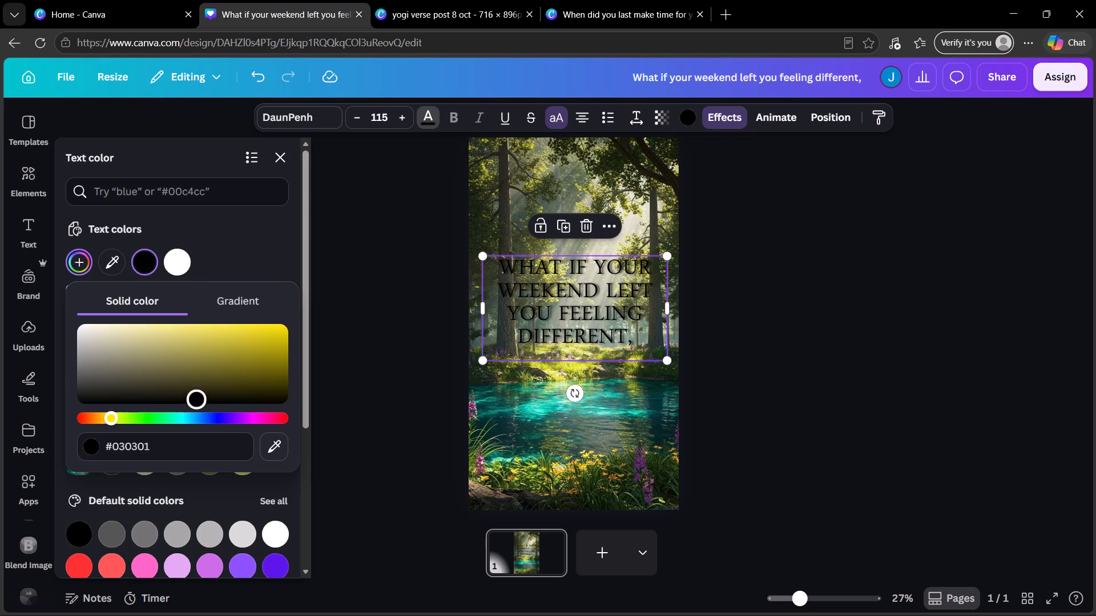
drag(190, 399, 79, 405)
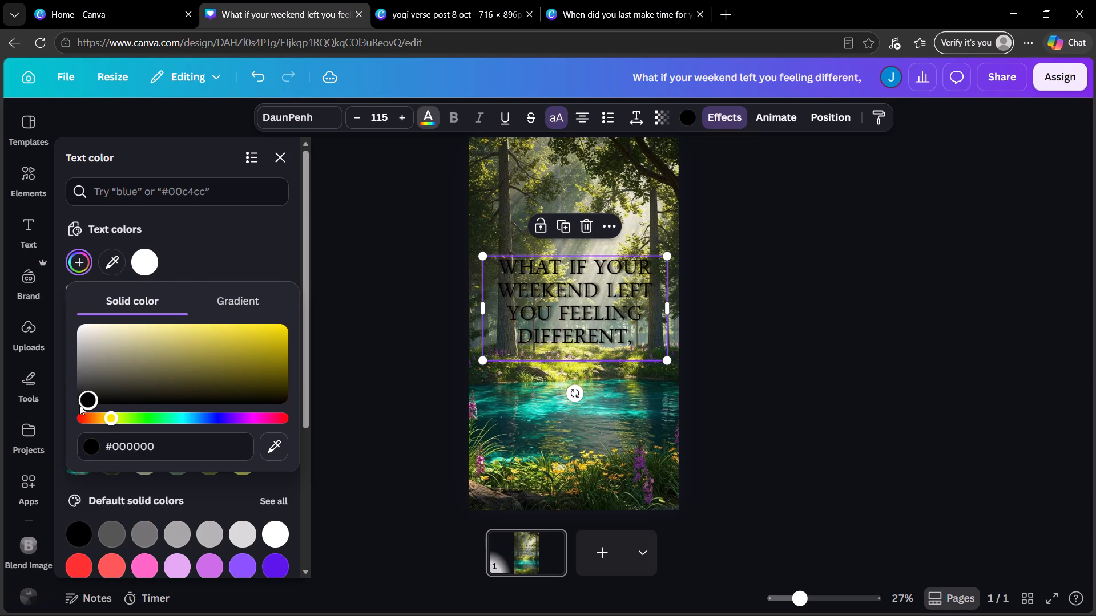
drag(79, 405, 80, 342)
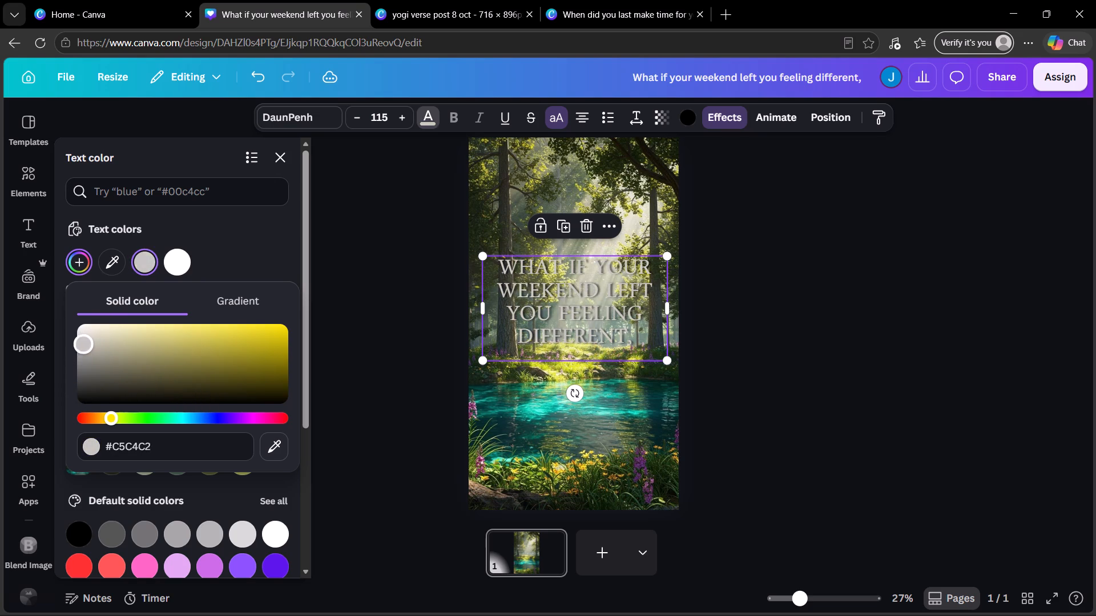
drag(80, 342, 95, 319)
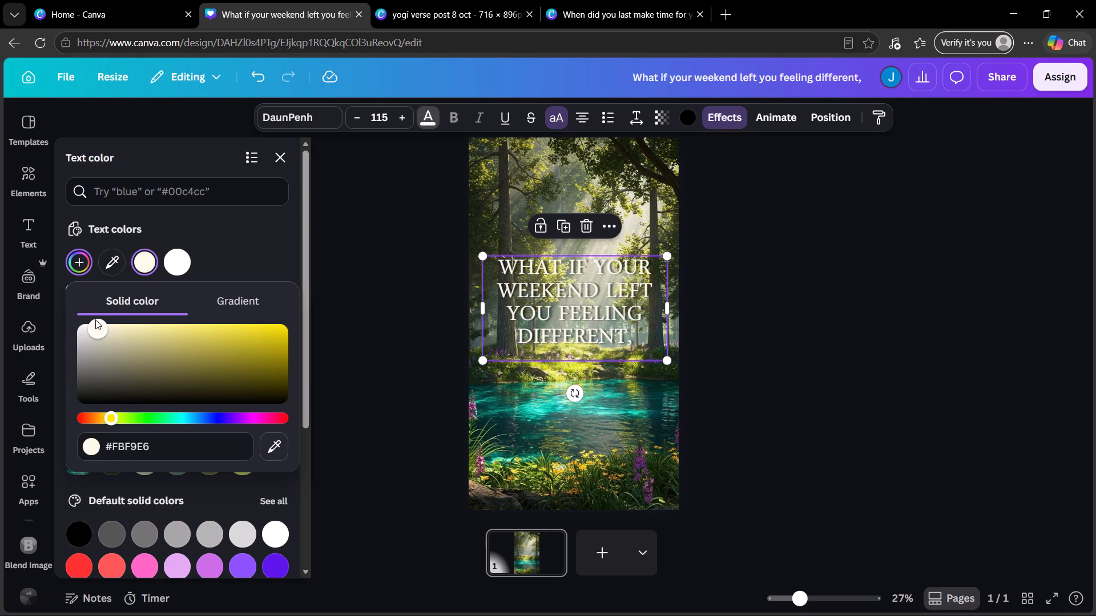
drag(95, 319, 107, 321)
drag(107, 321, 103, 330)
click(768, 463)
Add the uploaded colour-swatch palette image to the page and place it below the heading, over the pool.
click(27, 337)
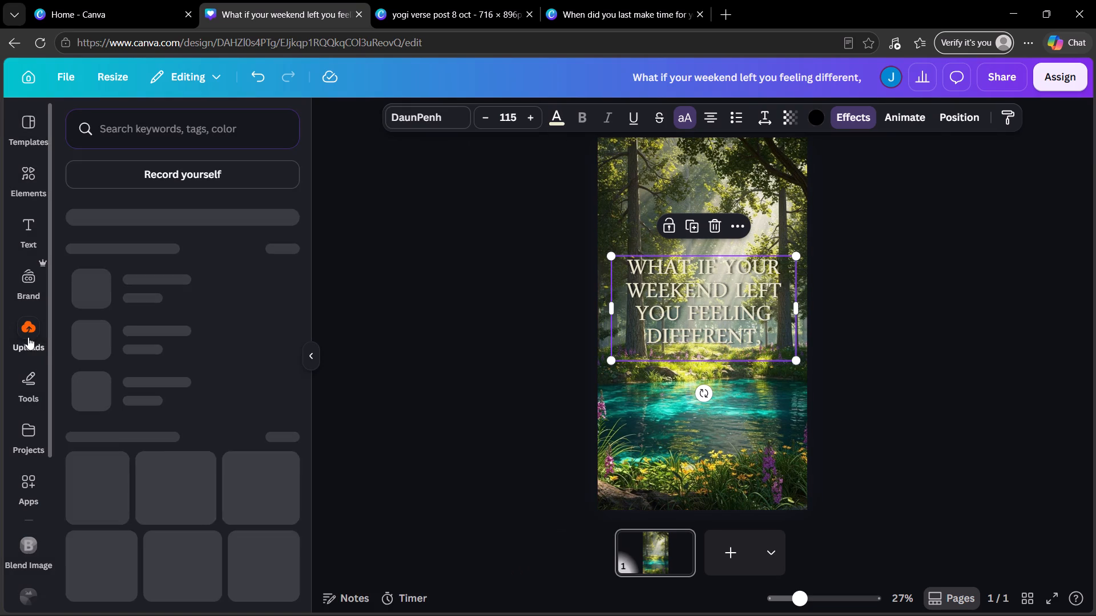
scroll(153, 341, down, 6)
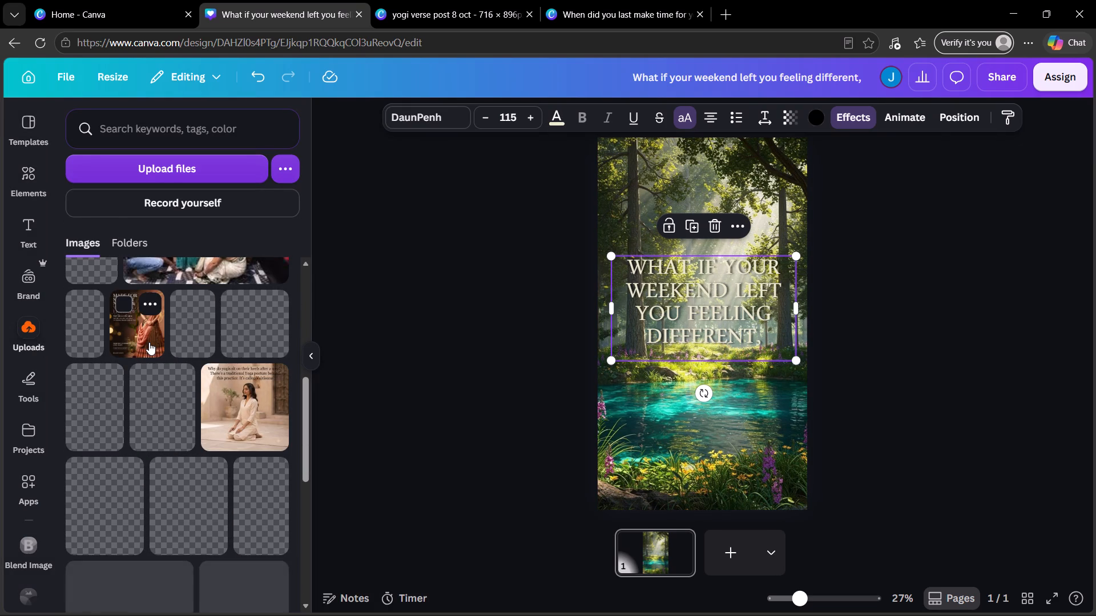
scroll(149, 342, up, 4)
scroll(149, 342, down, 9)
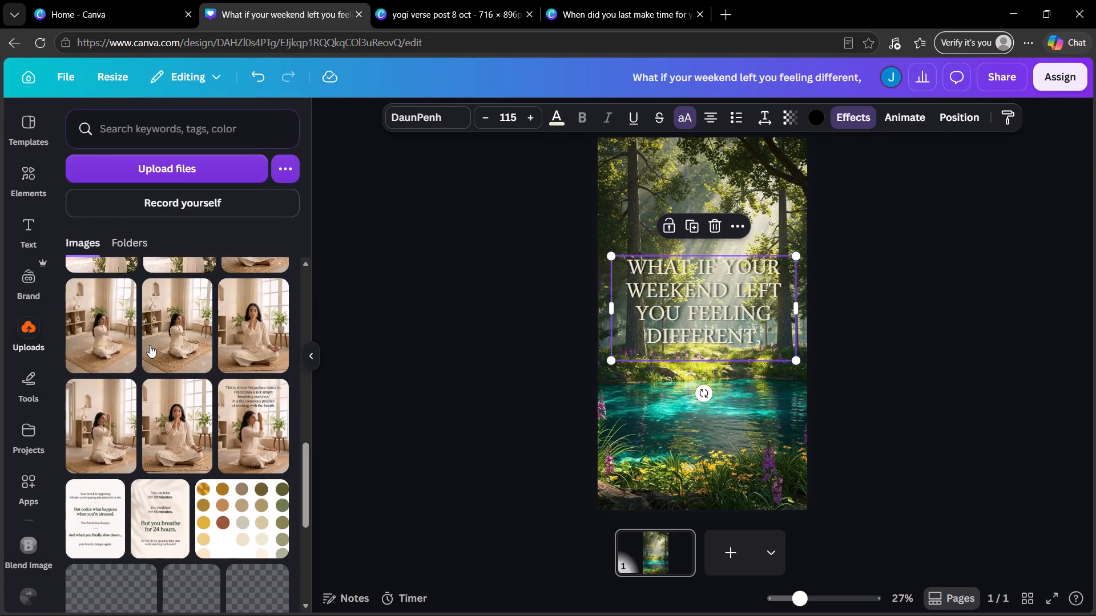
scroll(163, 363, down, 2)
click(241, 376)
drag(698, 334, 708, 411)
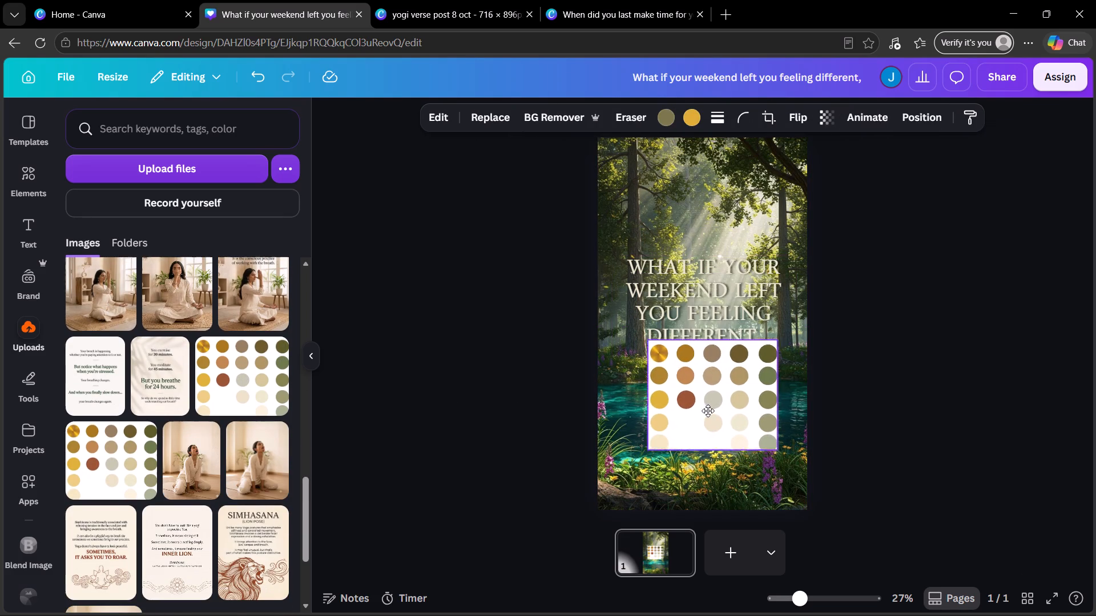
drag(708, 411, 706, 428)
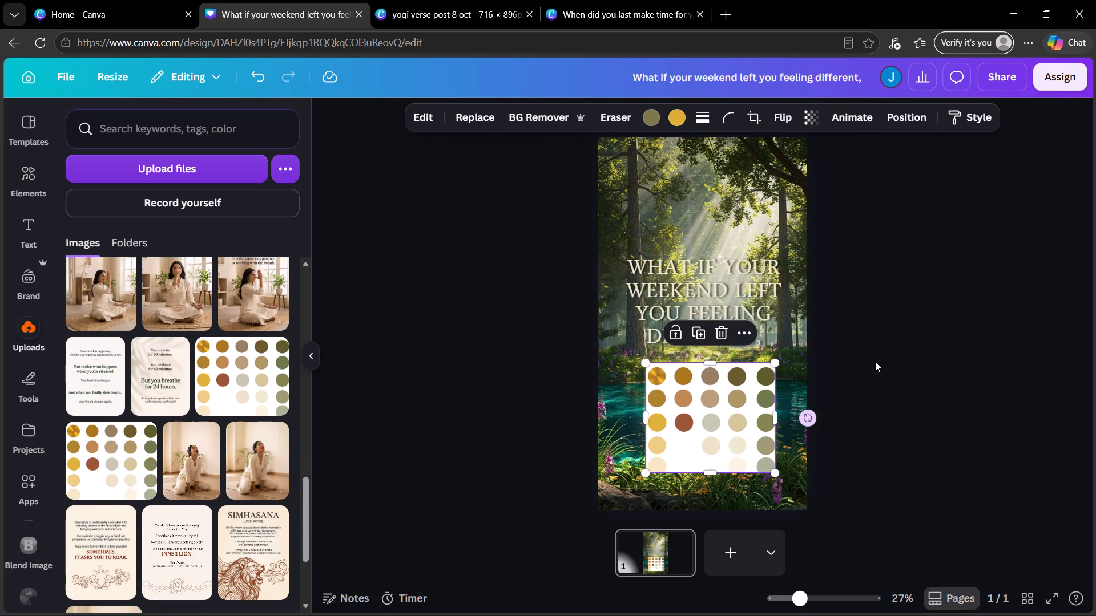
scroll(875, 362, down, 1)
Set the "What if your weekend left you feeling different" heading's text colour to white (#ffffff).
click(732, 298)
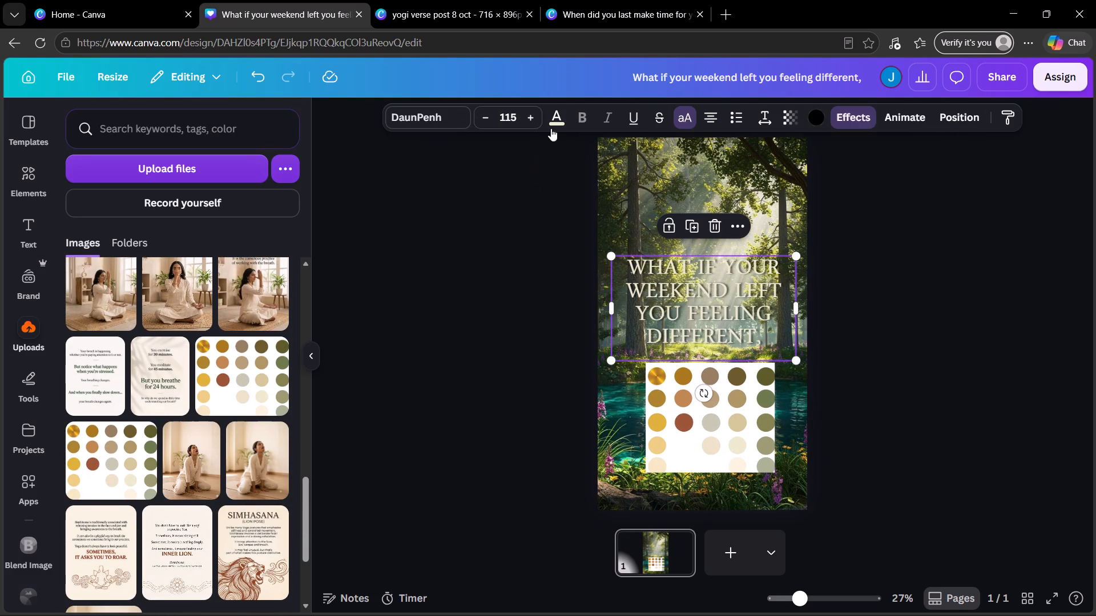
click(557, 121)
click(80, 269)
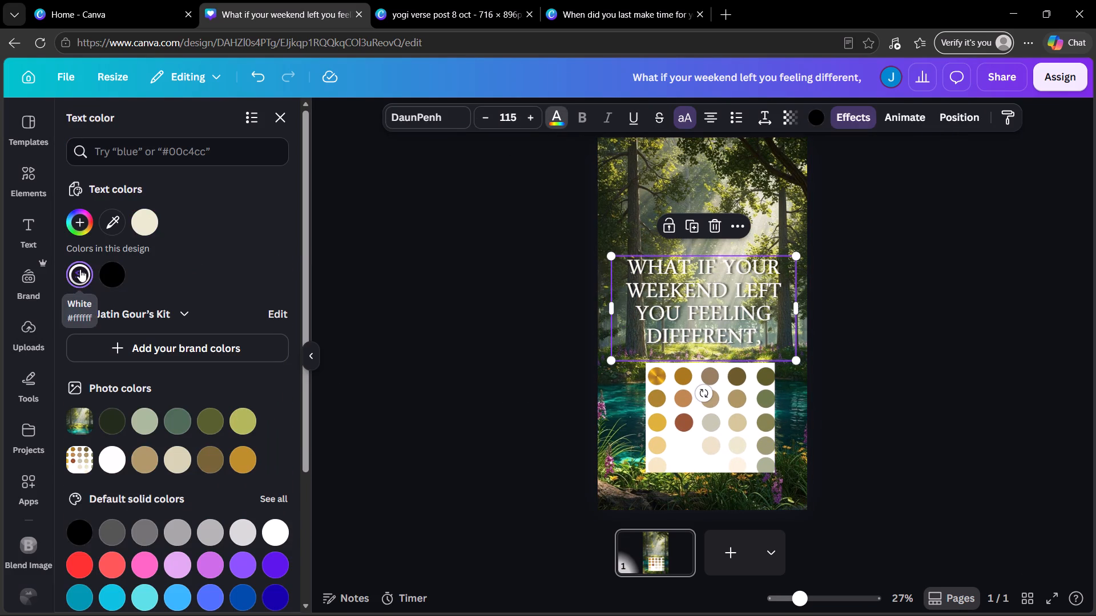
double_click(892, 313)
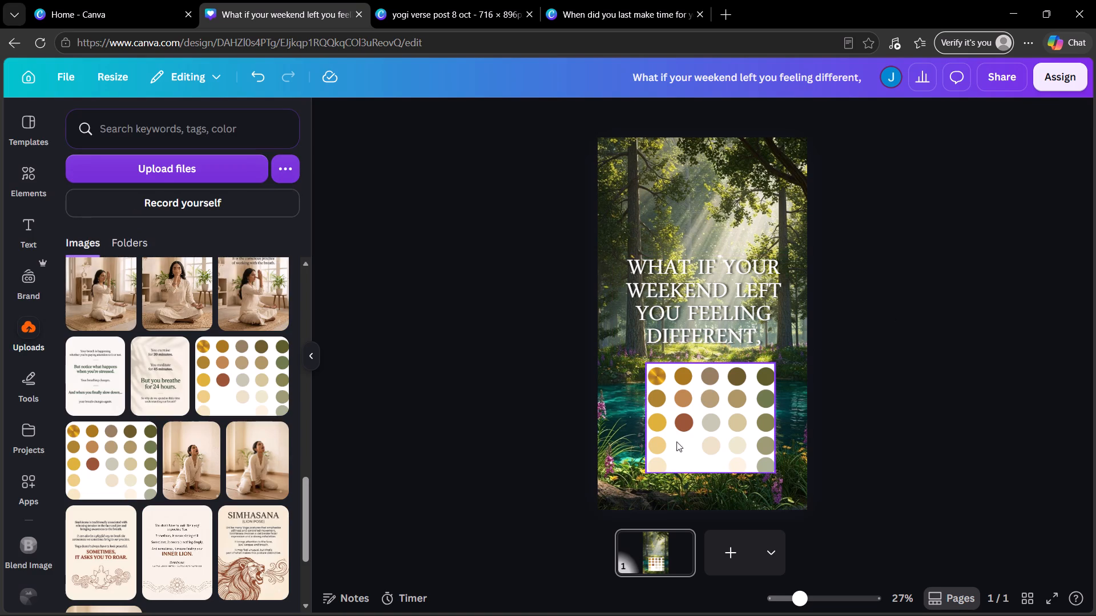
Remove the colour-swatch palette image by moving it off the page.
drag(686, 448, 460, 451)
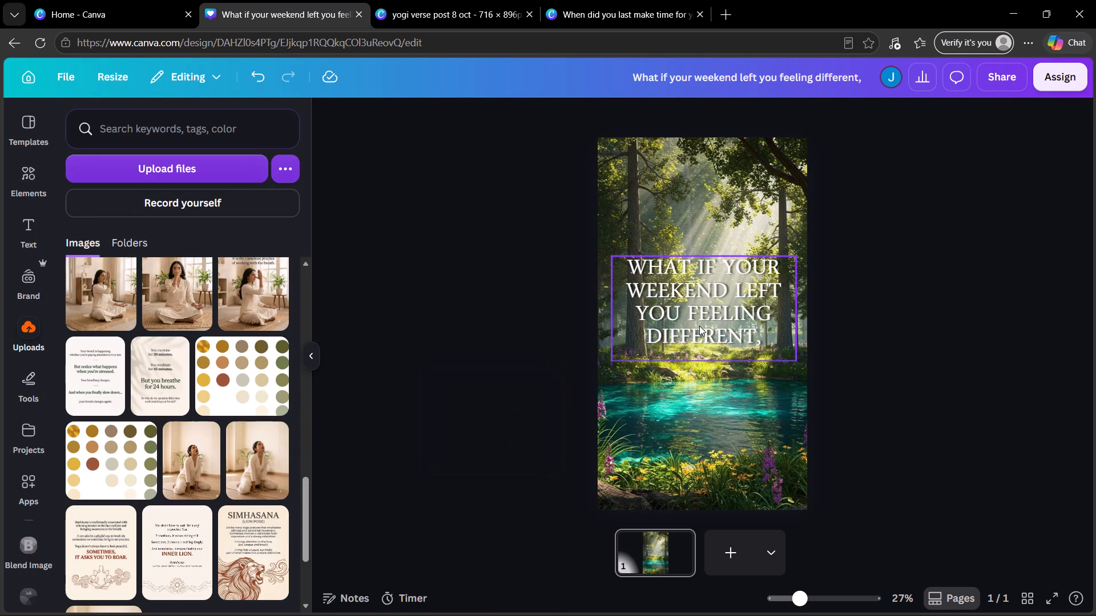
Switch to the "When did you last make time for yourself" design and open its download settings.
click(666, 0)
click(913, 296)
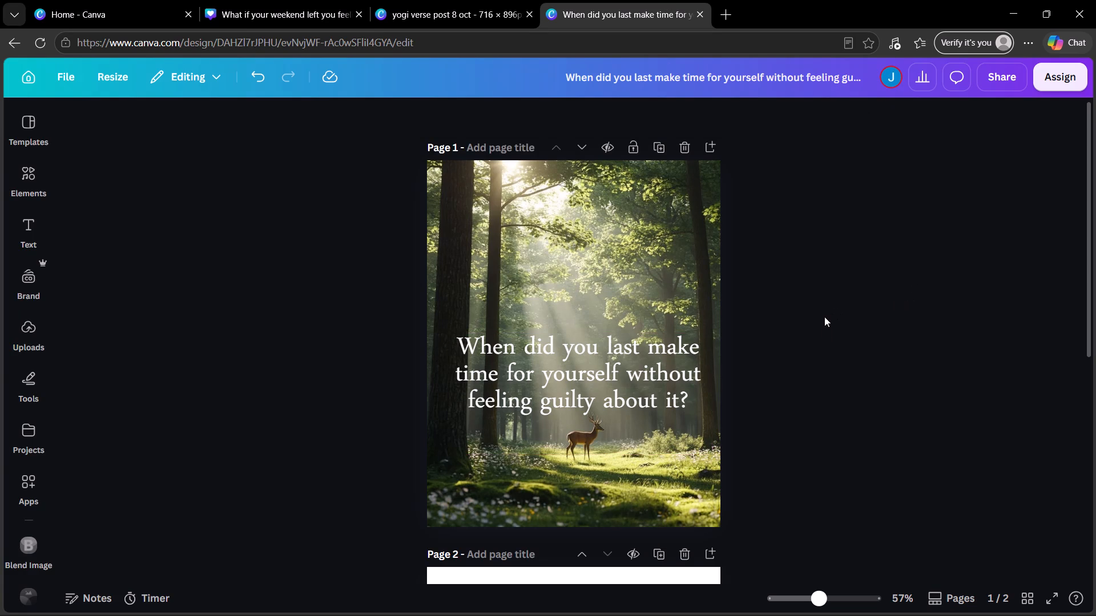
scroll(823, 335, up, 1)
click(887, 366)
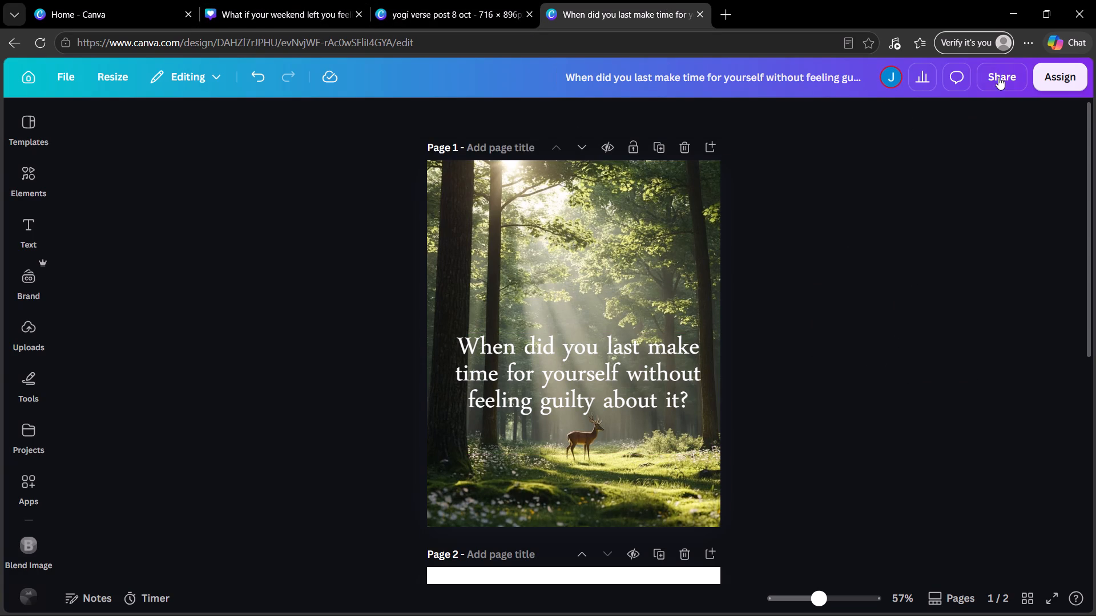
click(998, 77)
click(827, 387)
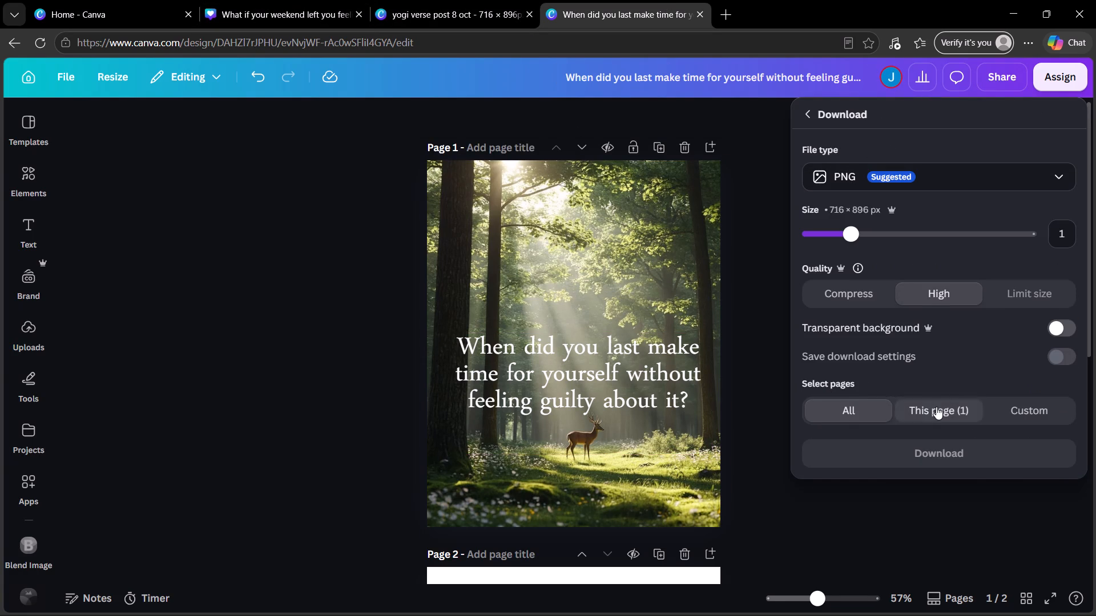
Download only page 1 of the "When did you last make time for yourself" design as a high-quality PNG.
click(936, 407)
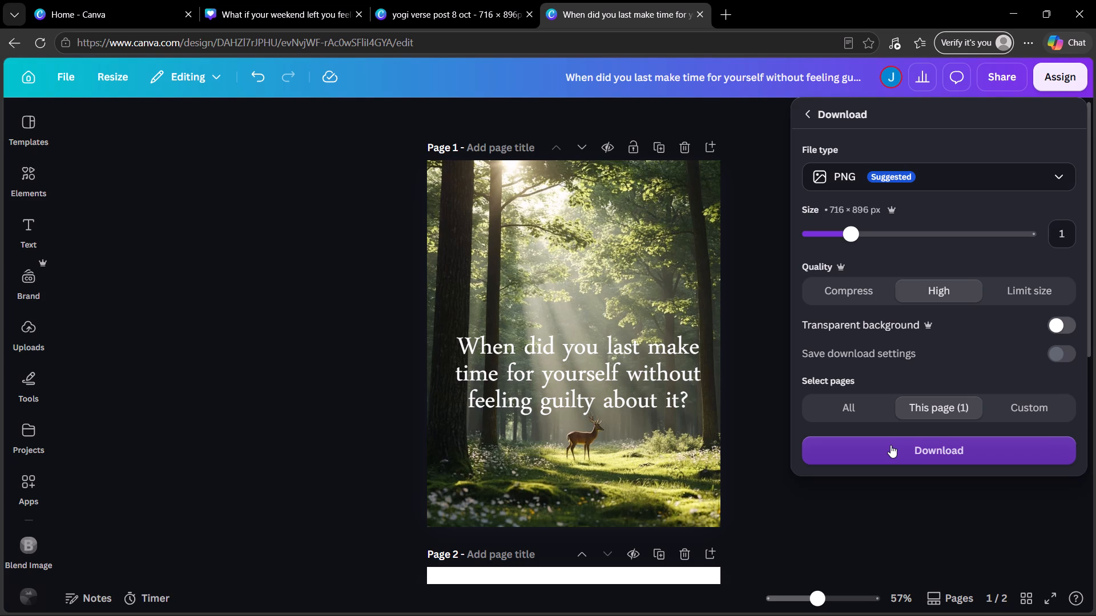
scroll(890, 445, up, 1)
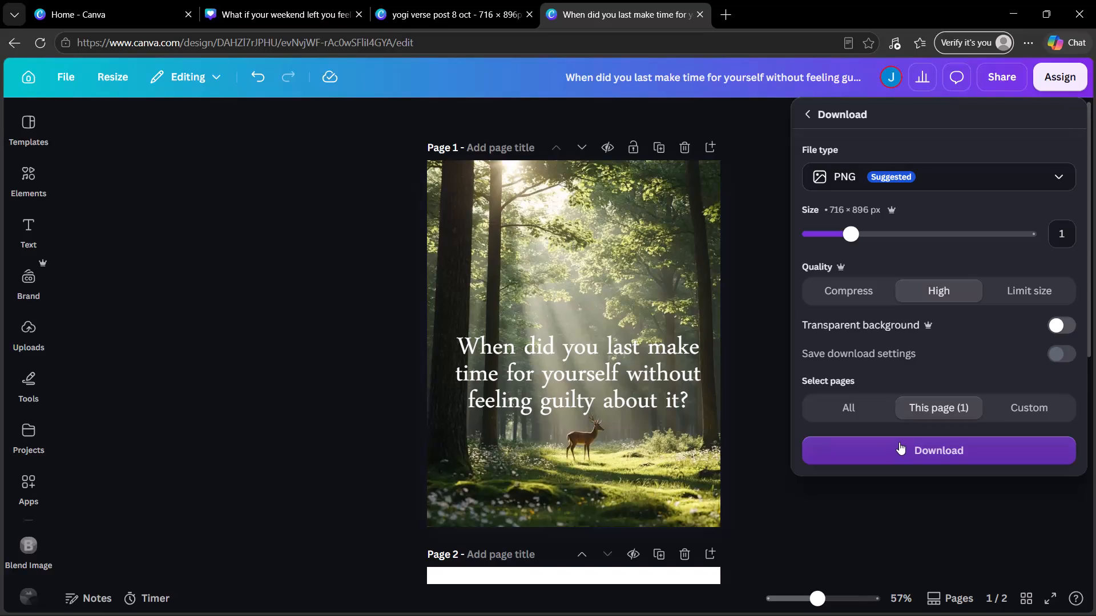
click(901, 442)
Search the computer's apps for "wha" and launch the best match.
click(385, 603)
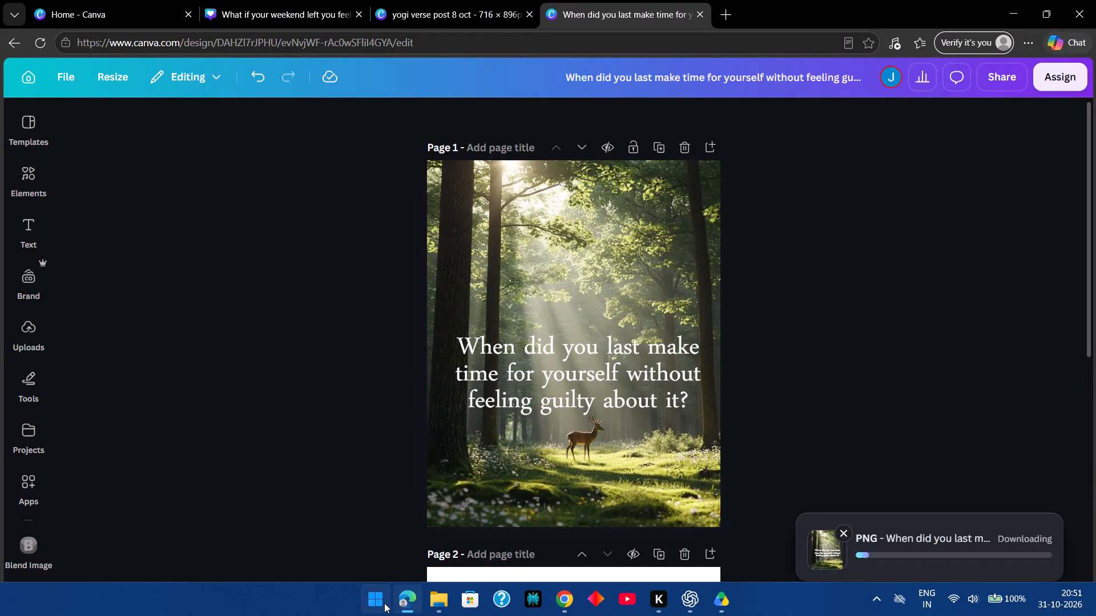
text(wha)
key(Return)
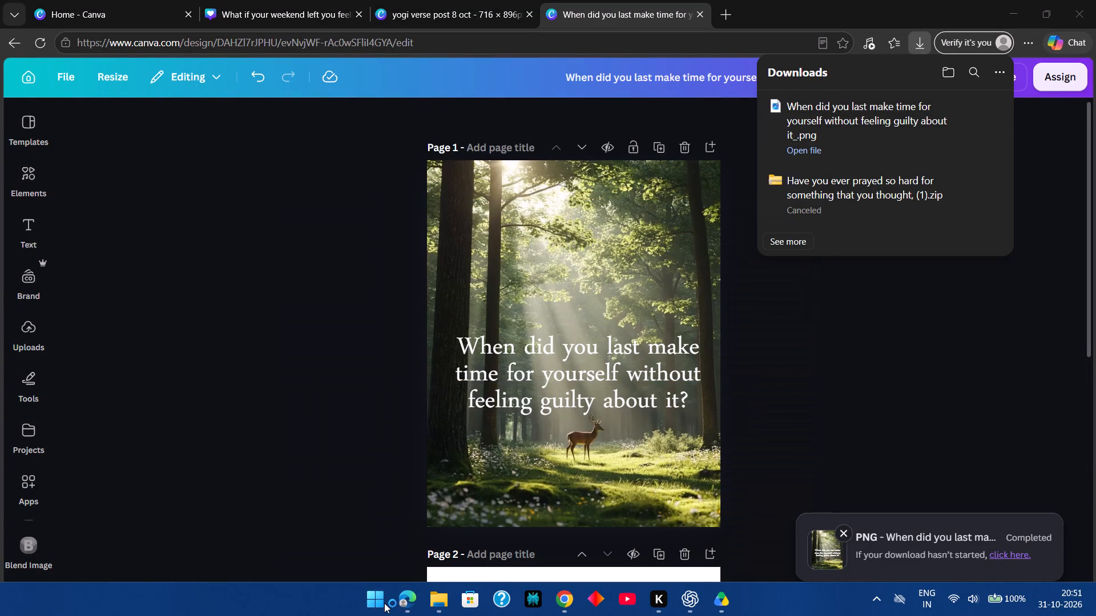
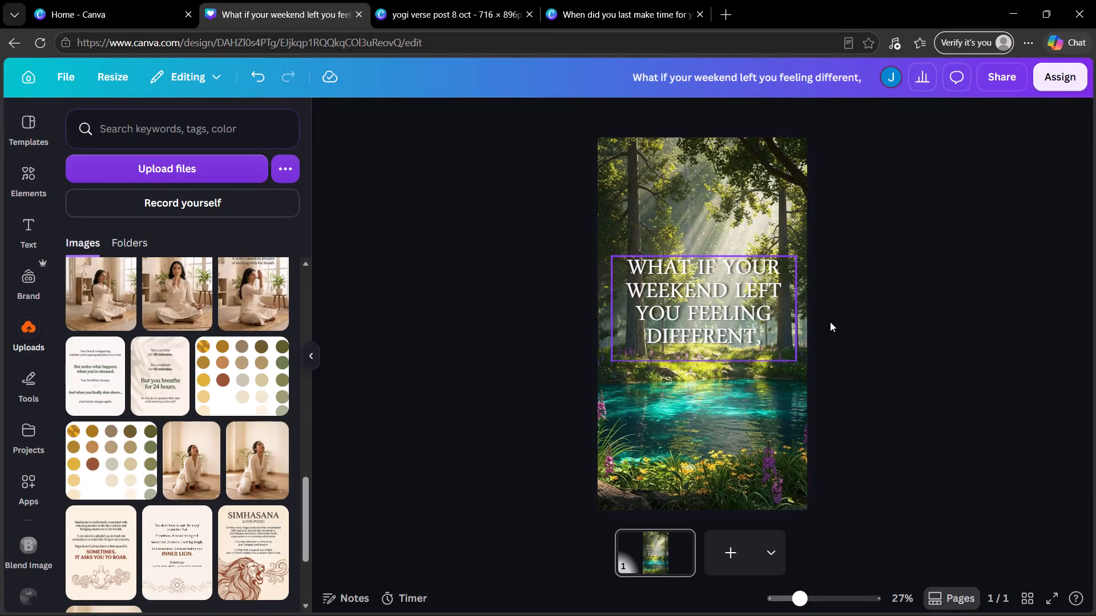
Reposition the "What if your weekend left you feeling different" heading slightly lower and further right over the forest background.
click(744, 303)
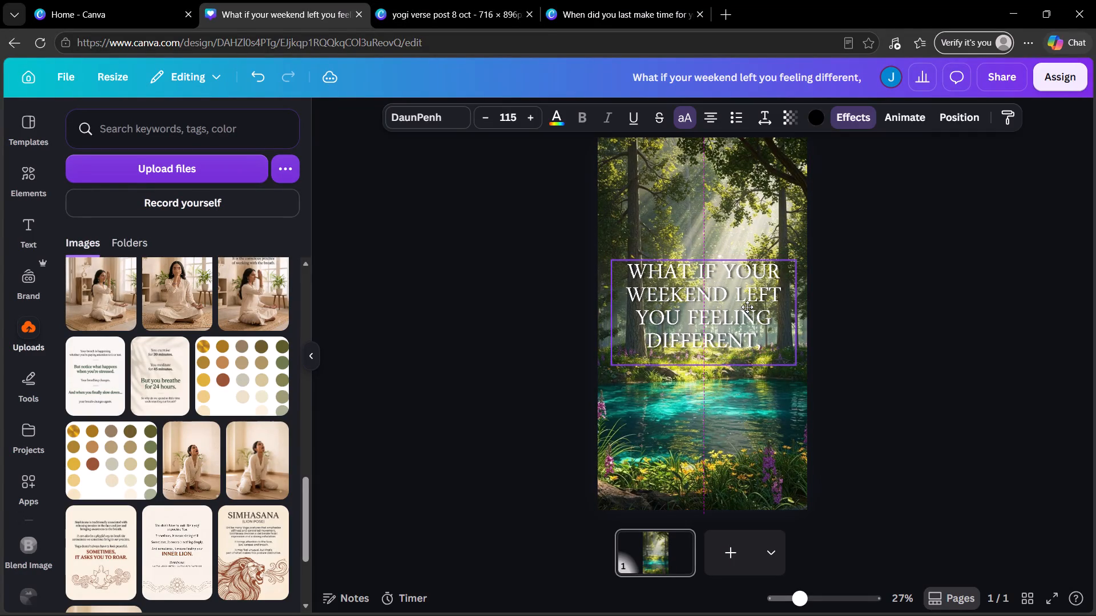
click(884, 322)
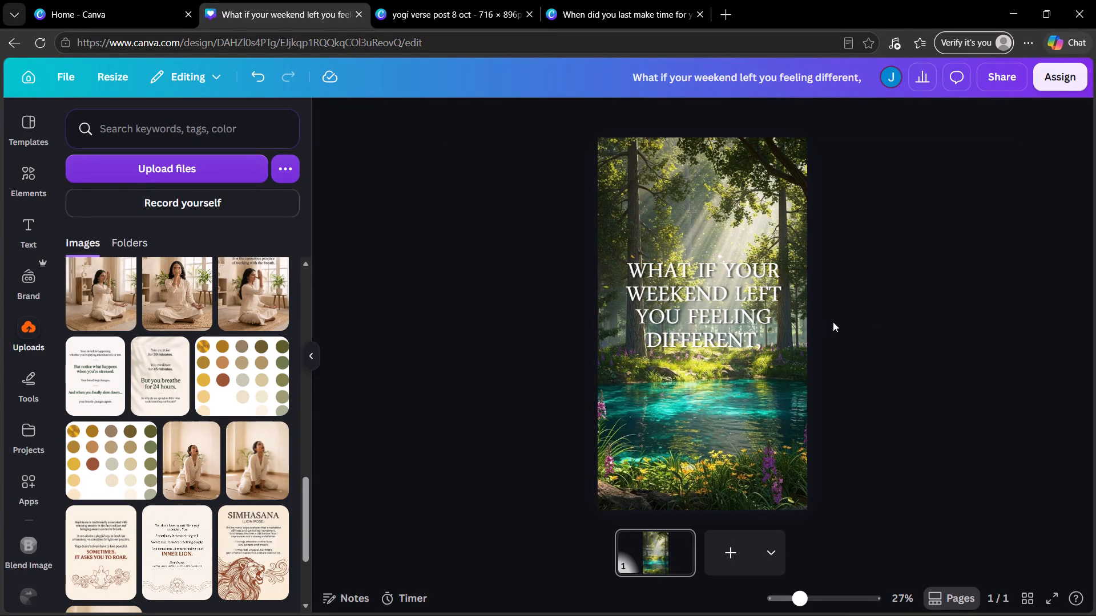
drag(752, 307, 760, 313)
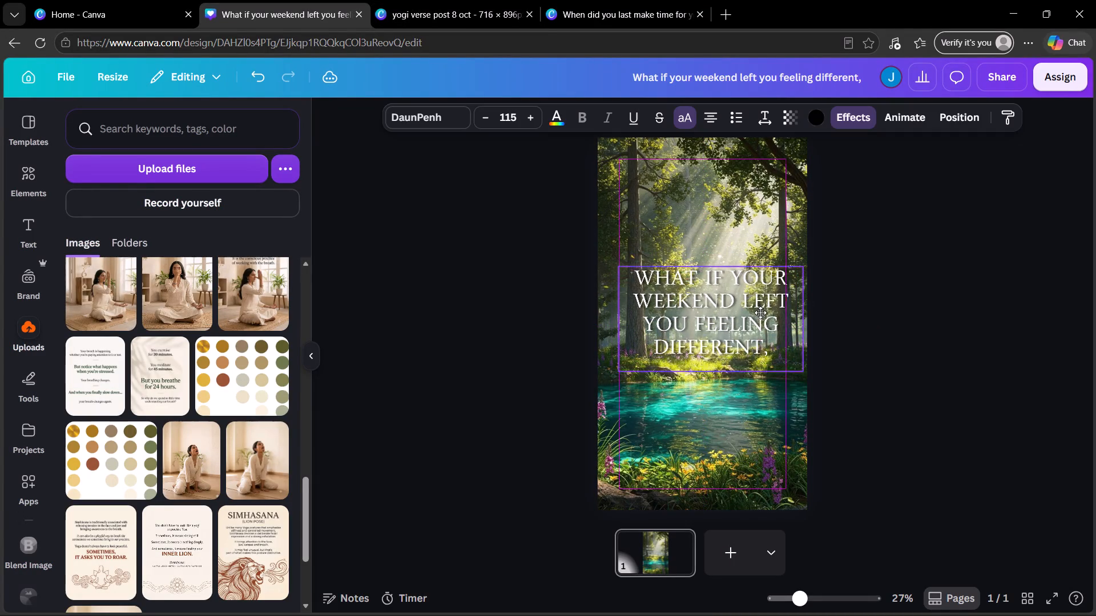
Move the "What if your weekend left you feeling different" heading up, centred horizontally above the pool.
drag(760, 313, 753, 299)
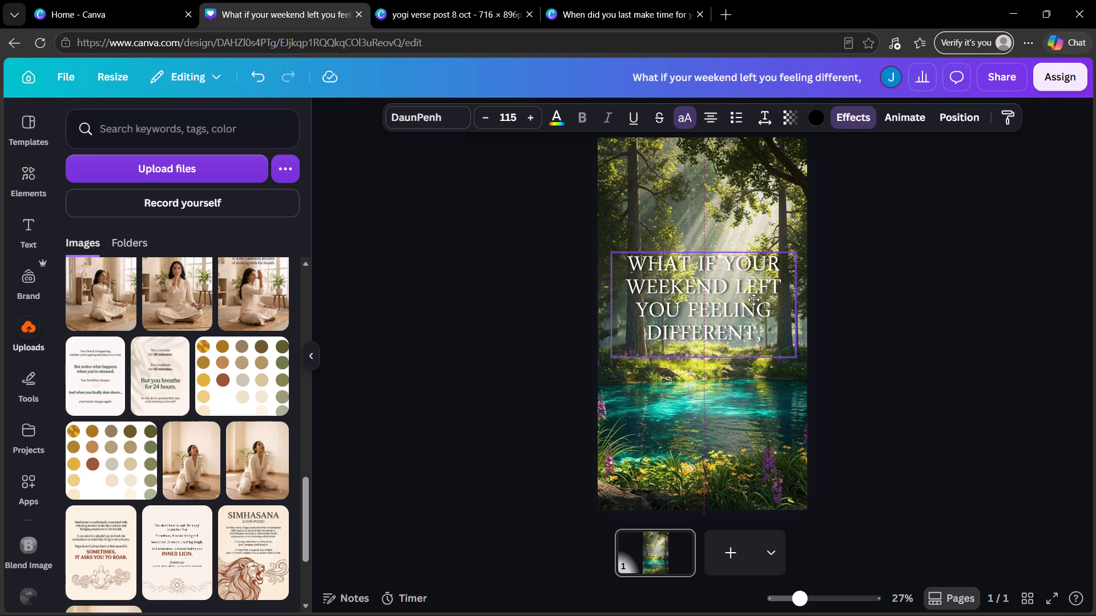
drag(753, 299, 752, 299)
click(942, 325)
scroll(936, 330, up, 2)
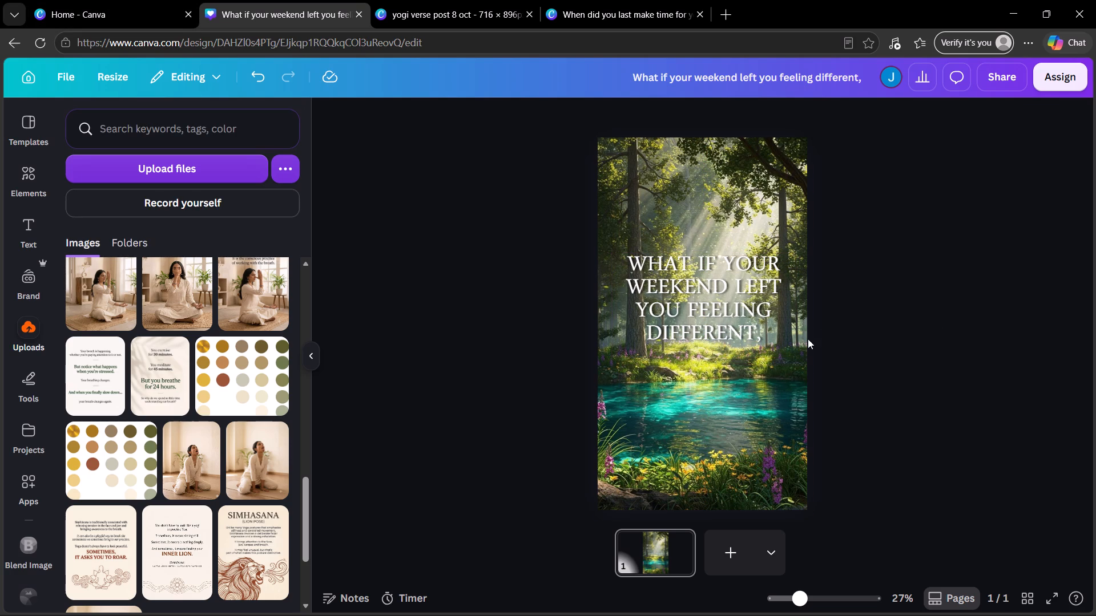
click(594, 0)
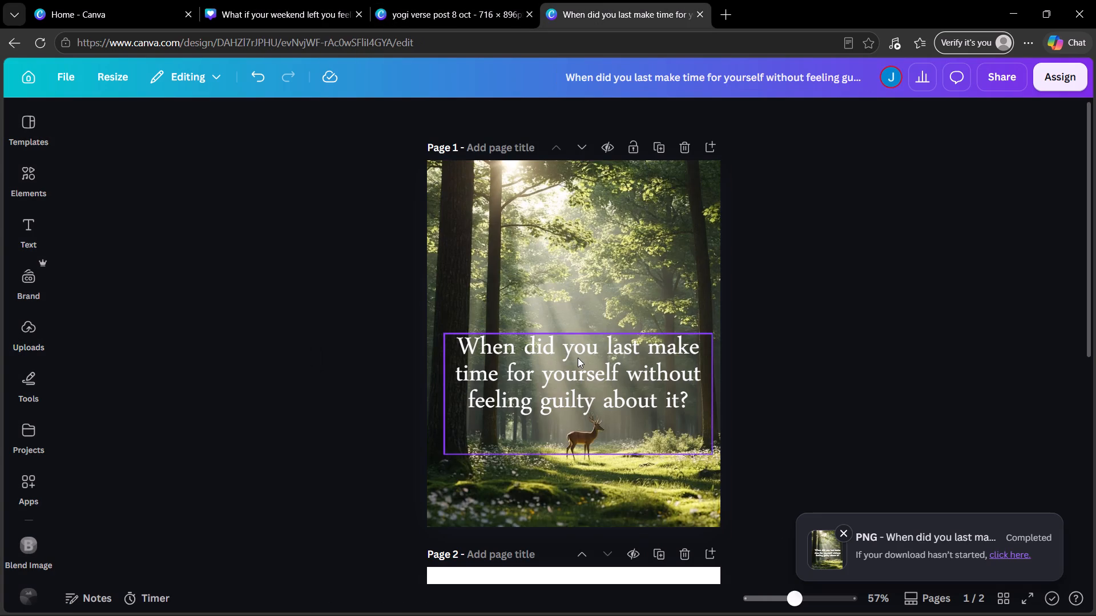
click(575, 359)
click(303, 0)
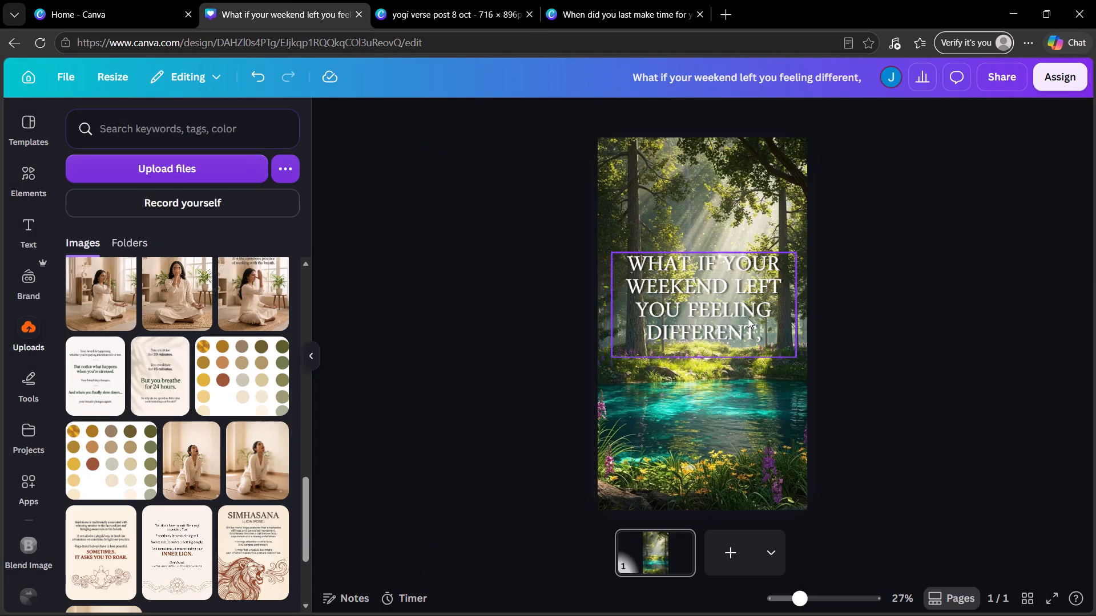
Duplicate the "What if your weekend left you feeling different" heading and place the copy directly below it, over the pool.
click(748, 318)
click(693, 225)
drag(724, 319, 718, 424)
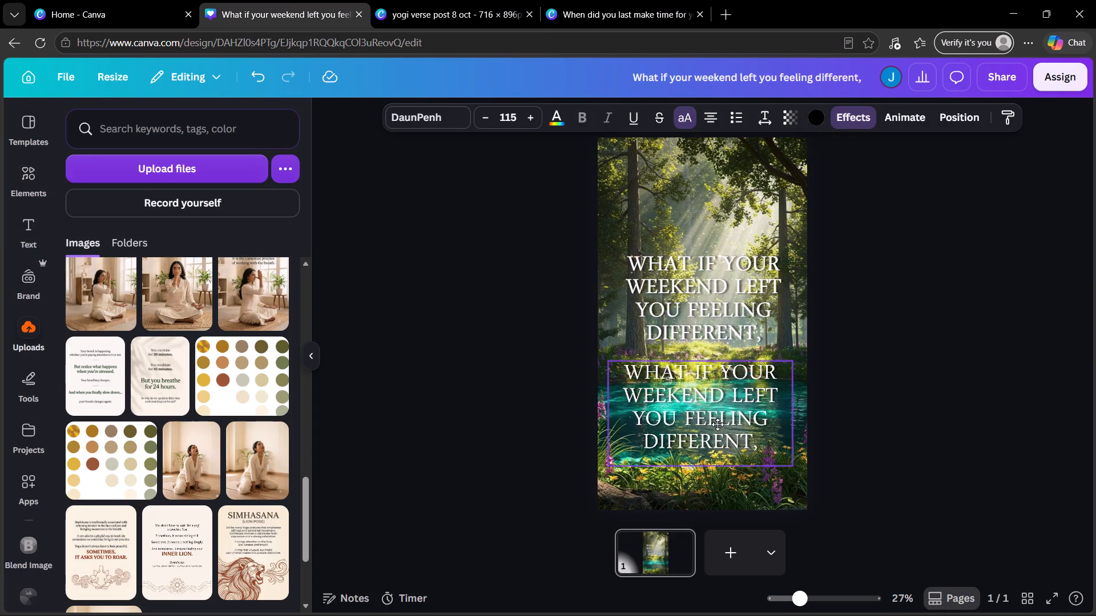
drag(718, 424, 726, 412)
Turn off the uppercase formatting on the lower copy of the heading.
click(726, 412)
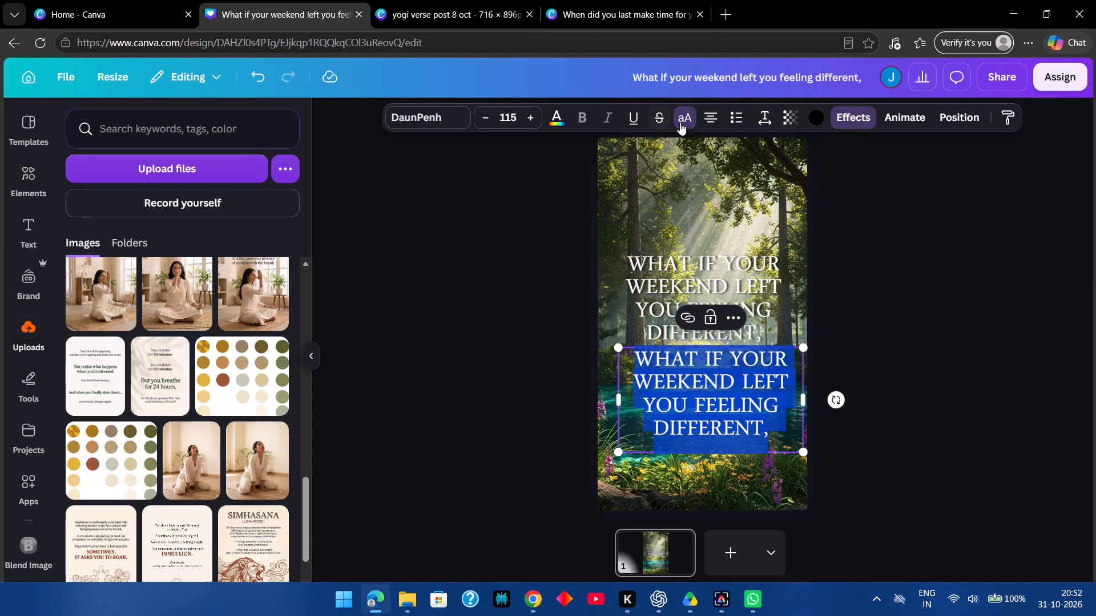
click(682, 122)
click(878, 387)
Replace the lower copy's text with "not just rested?" copied from Slide 1 of the Nov 4th Reel in the Yogiverse November plan.
double_click(750, 395)
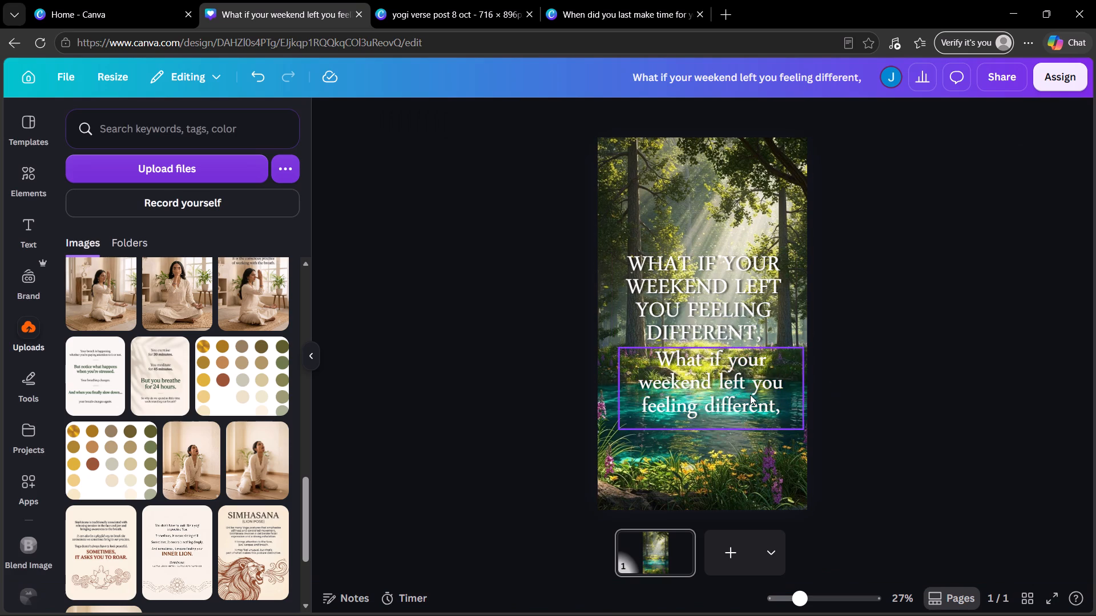
click(534, 606)
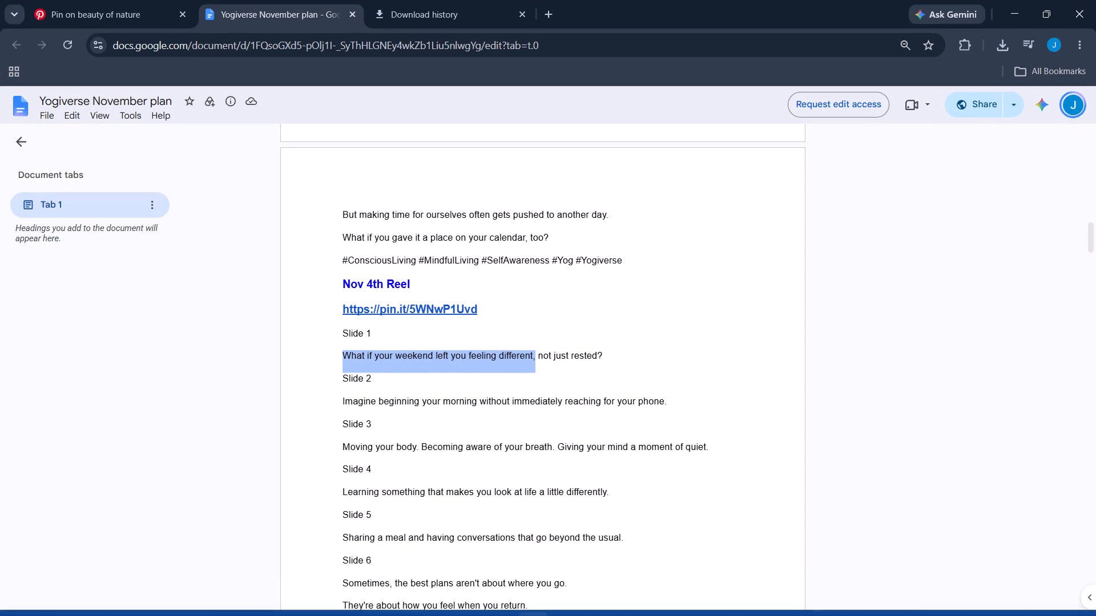
drag(538, 357, 614, 356)
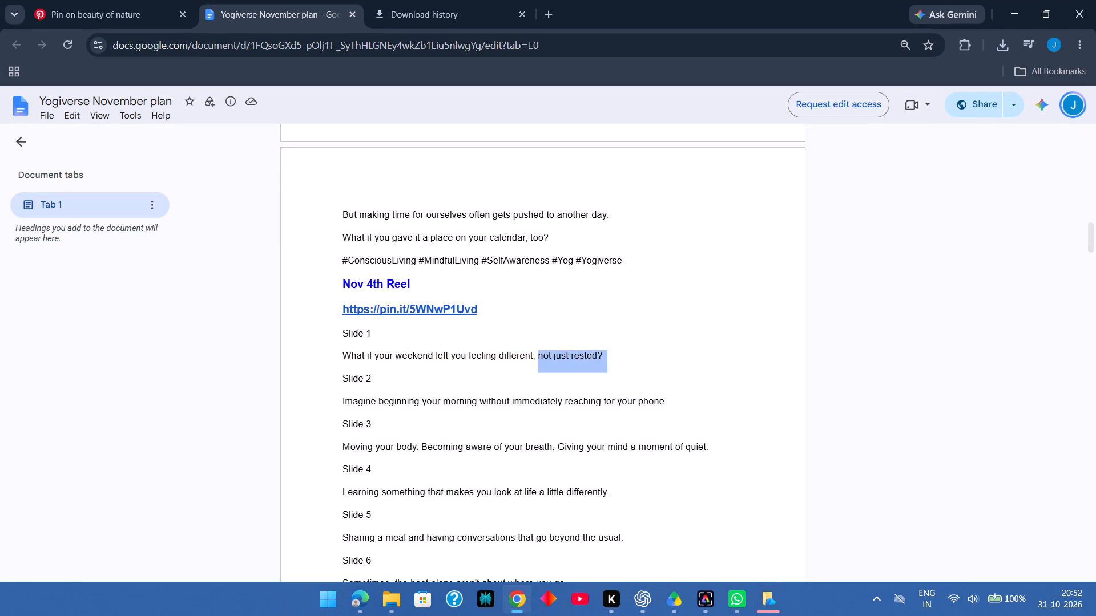
key(ctrl+c)
click(1007, 0)
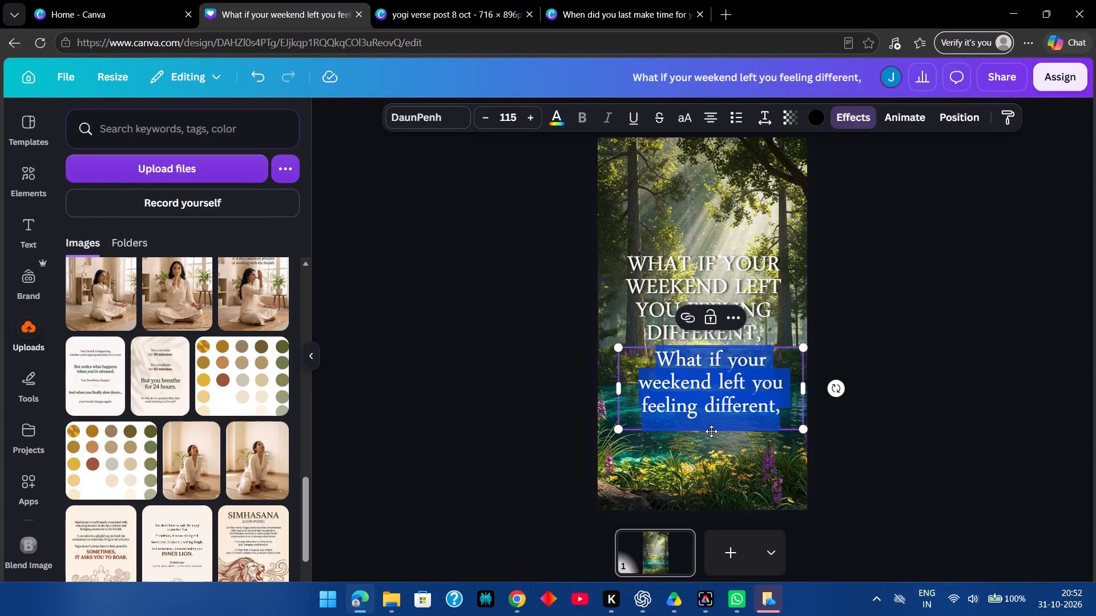
key(ctrl+v)
click(885, 418)
drag(765, 368, 763, 380)
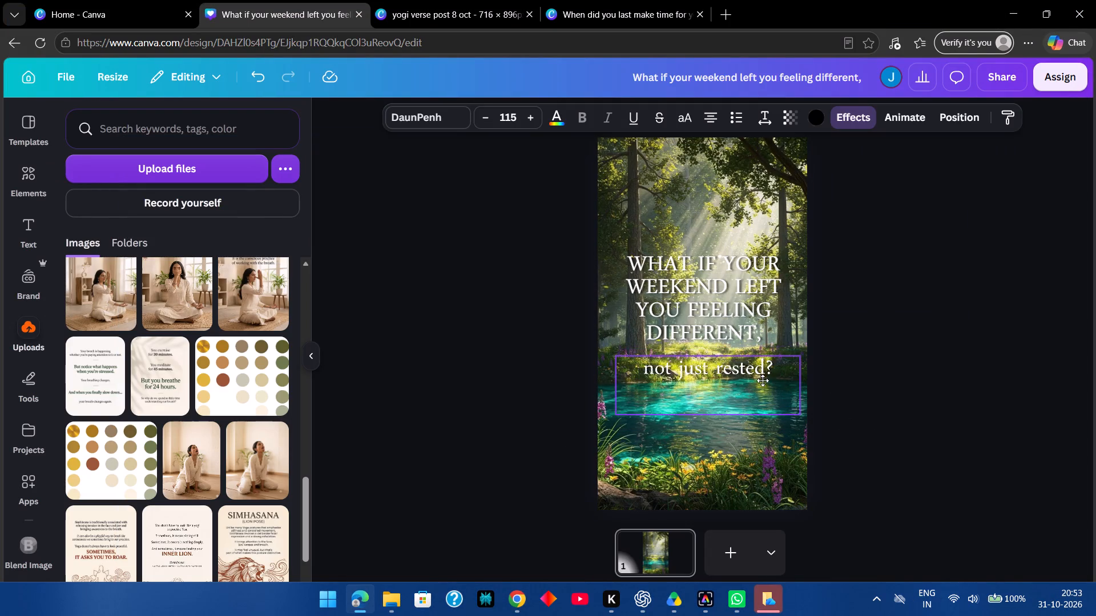
drag(763, 380, 759, 407)
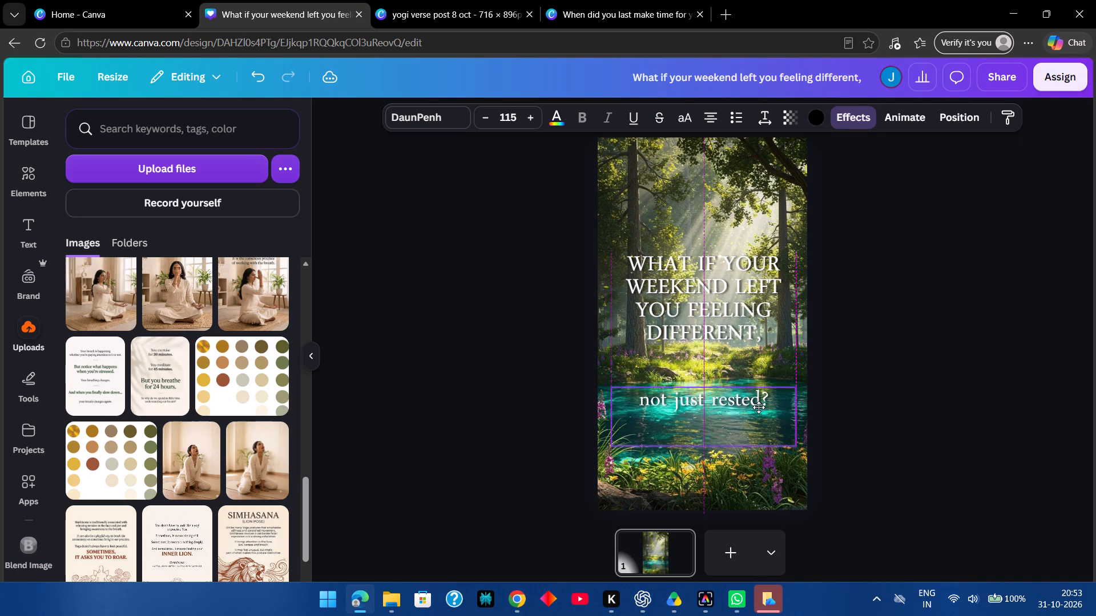
drag(759, 407, 759, 406)
click(858, 376)
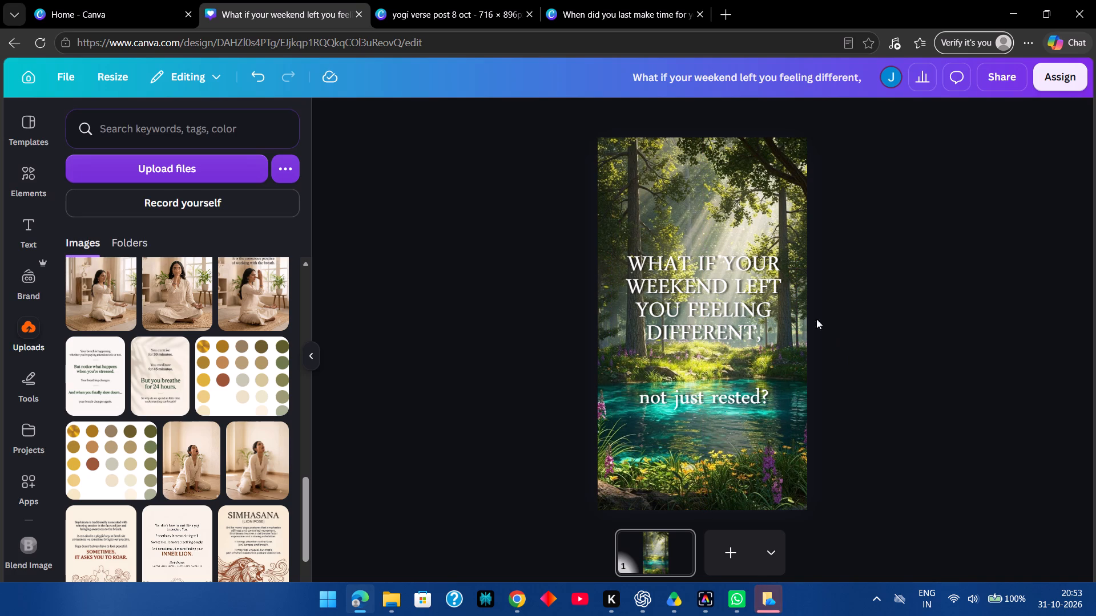
drag(724, 280, 722, 315)
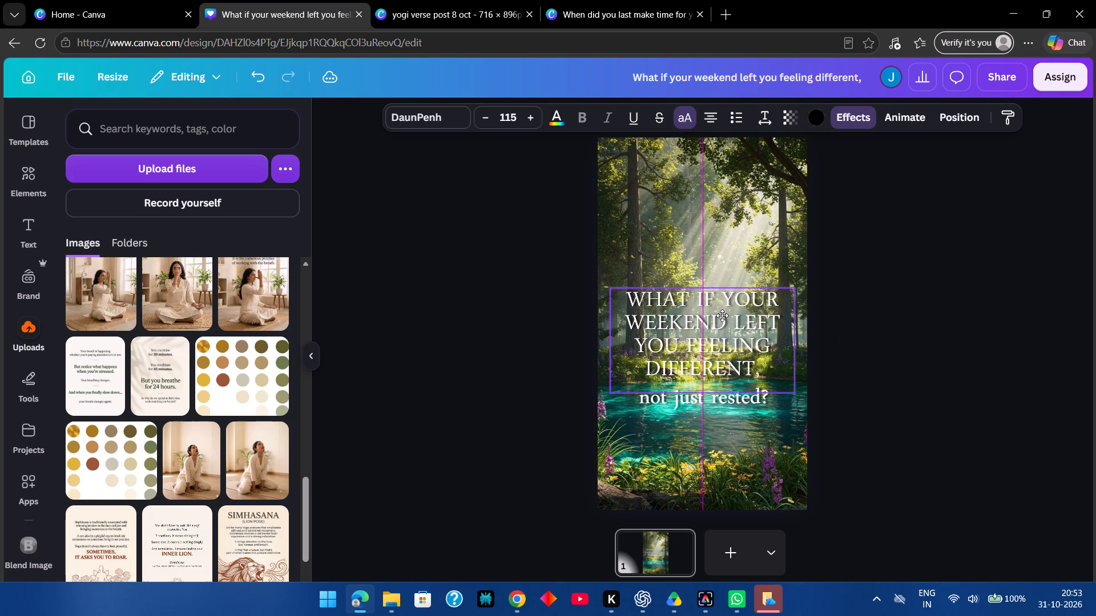
drag(722, 315, 722, 316)
drag(732, 394, 737, 393)
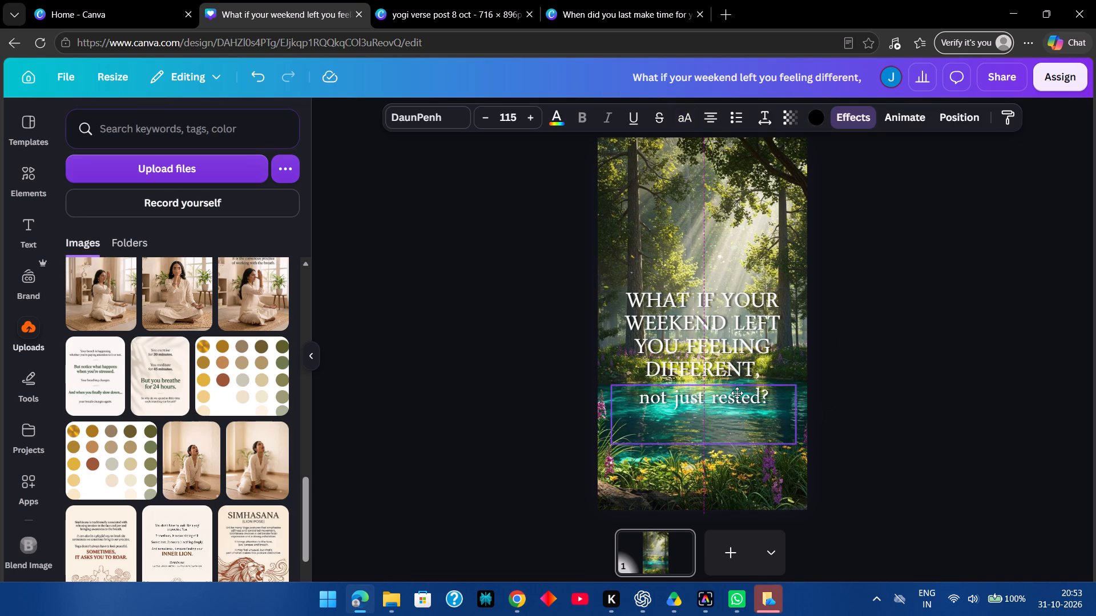
drag(737, 393, 738, 388)
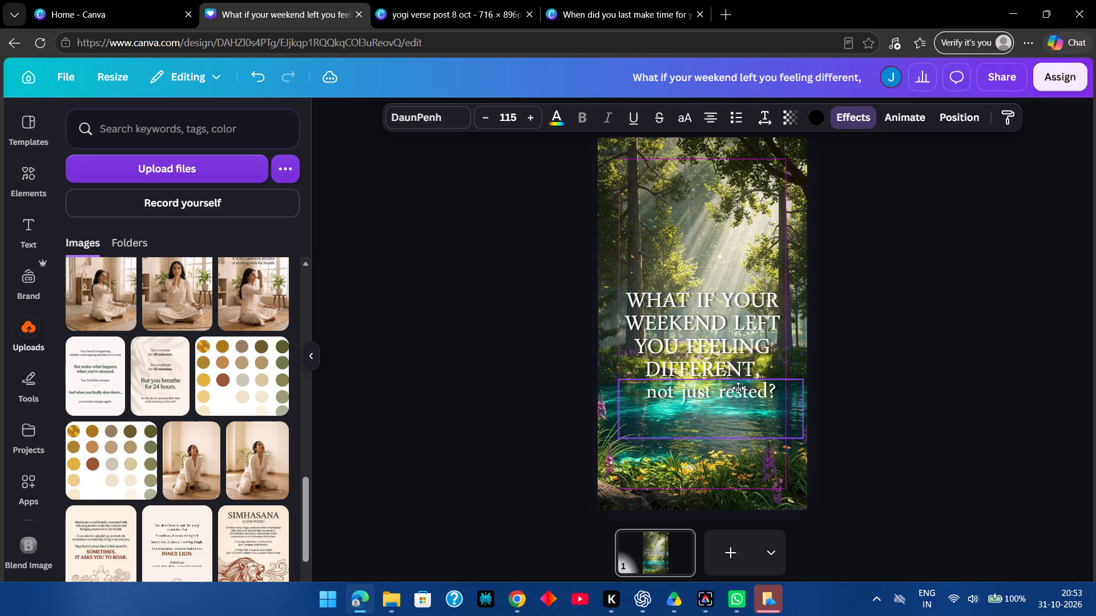
drag(738, 388, 732, 388)
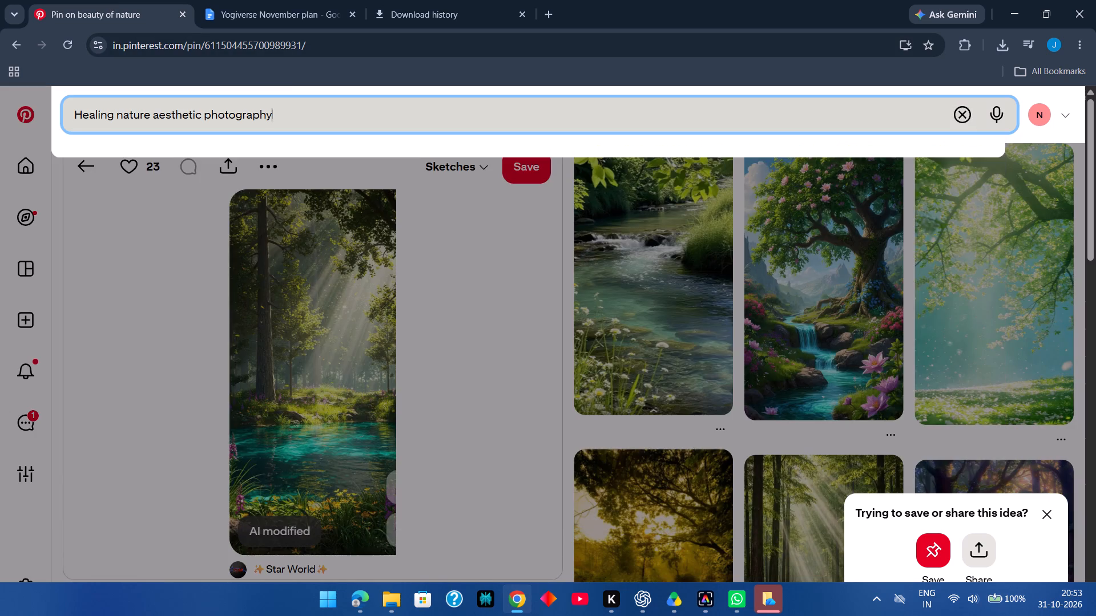
key(Return)
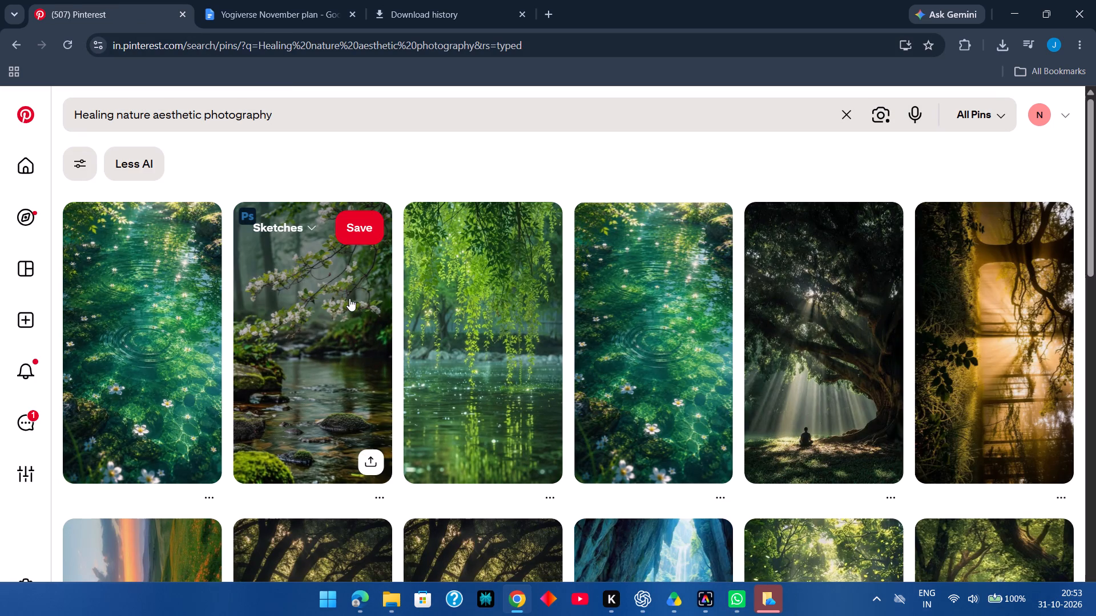
Examine the pin of a person meditating under a sunlit tree, its related pins and the forest-flowers pin as background candidates.
click(859, 342)
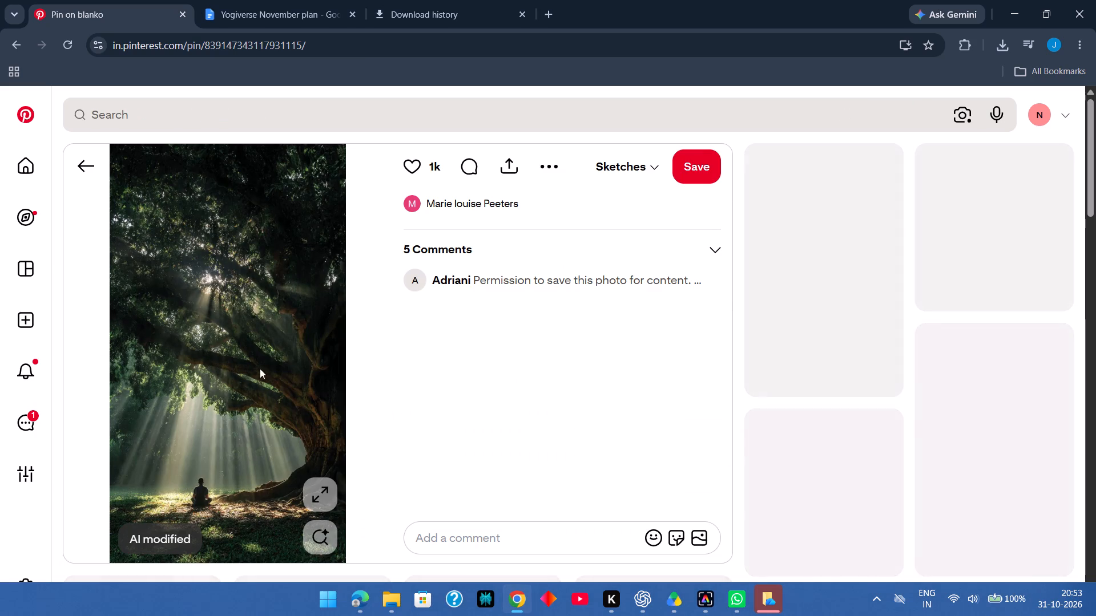
scroll(702, 369, down, 3)
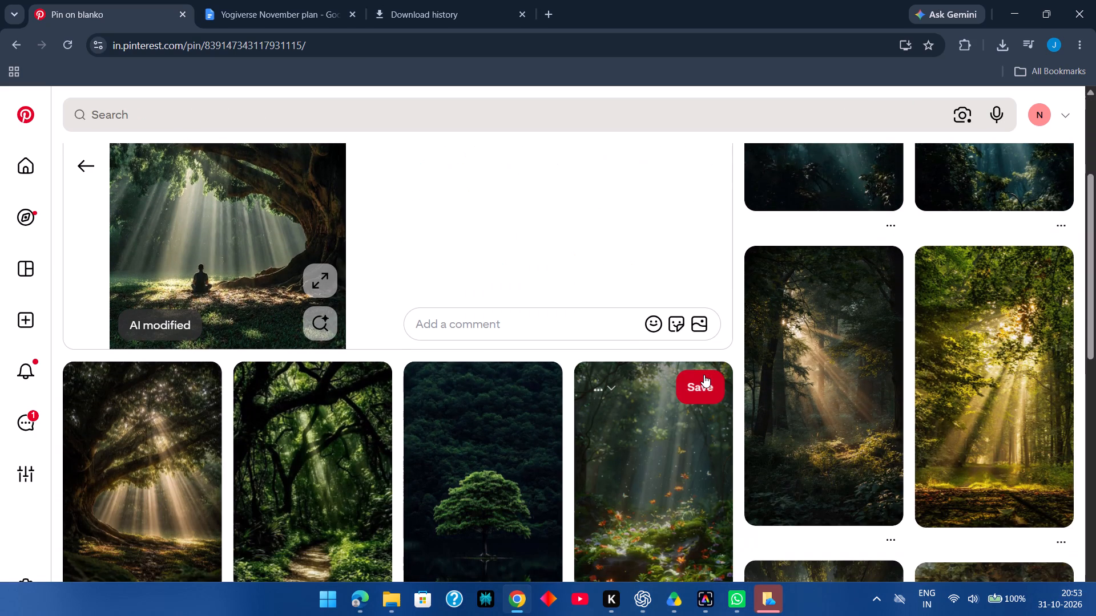
scroll(704, 375, down, 2)
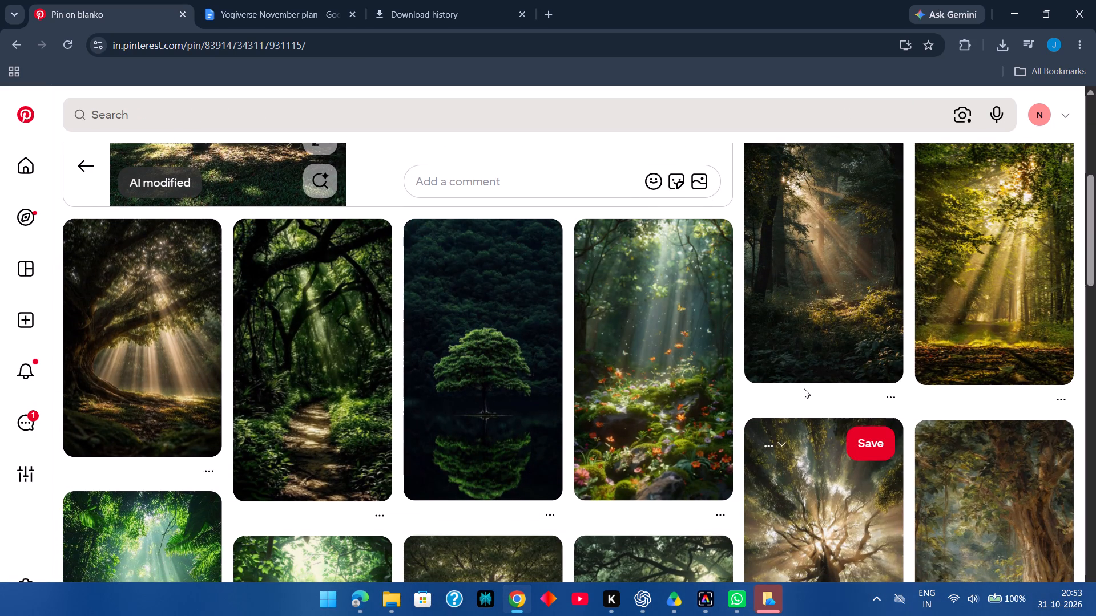
click(645, 334)
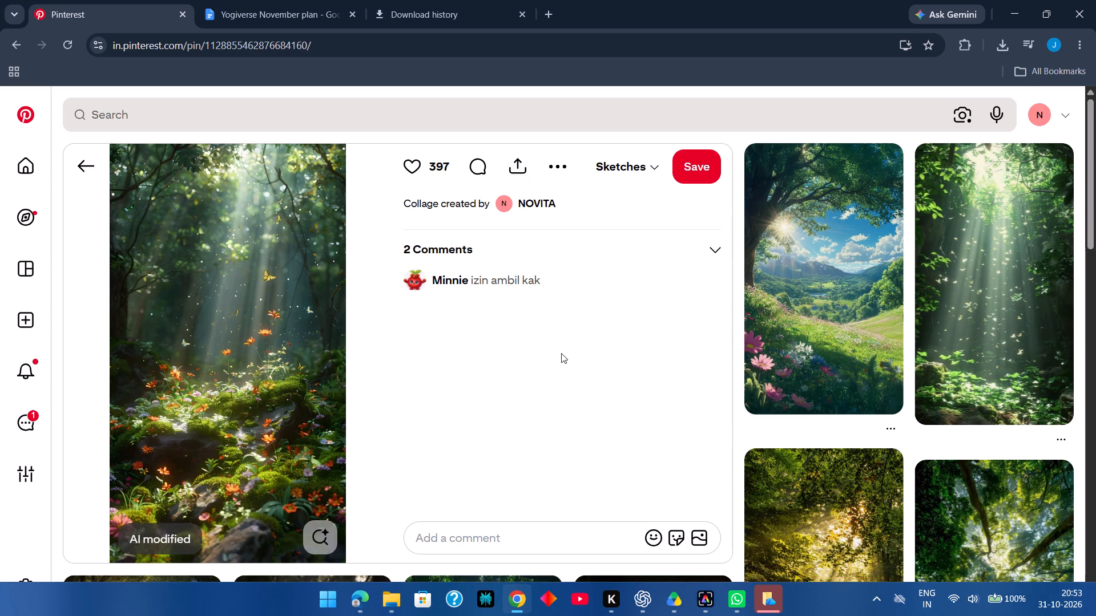
scroll(561, 353, down, 5)
scroll(566, 361, up, 4)
scroll(45, 187, up, 2)
drag(18, 37, 25, 38)
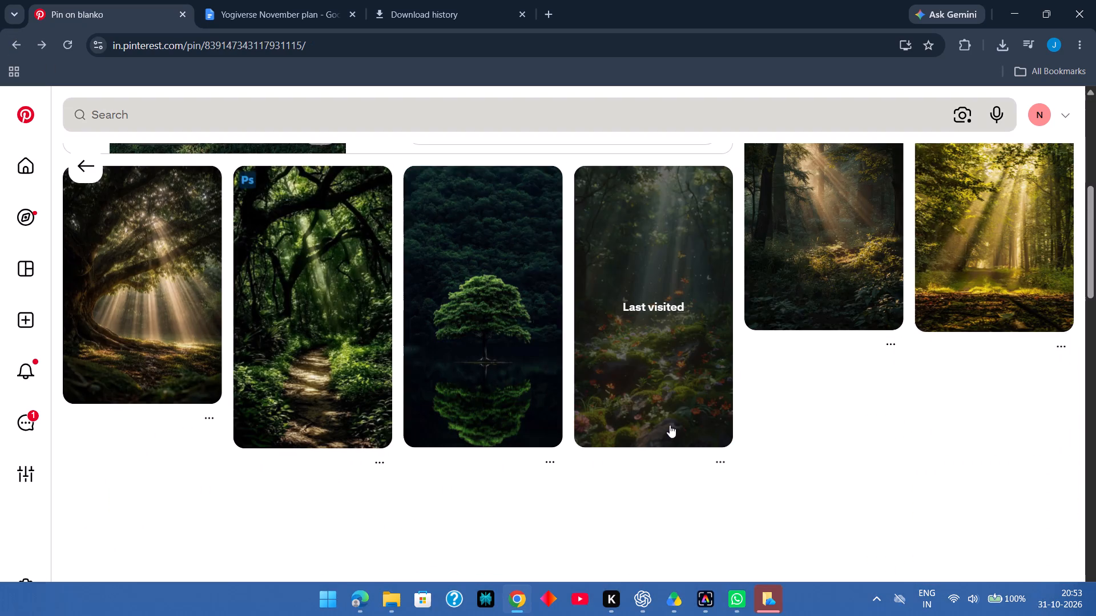
scroll(544, 422, up, 6)
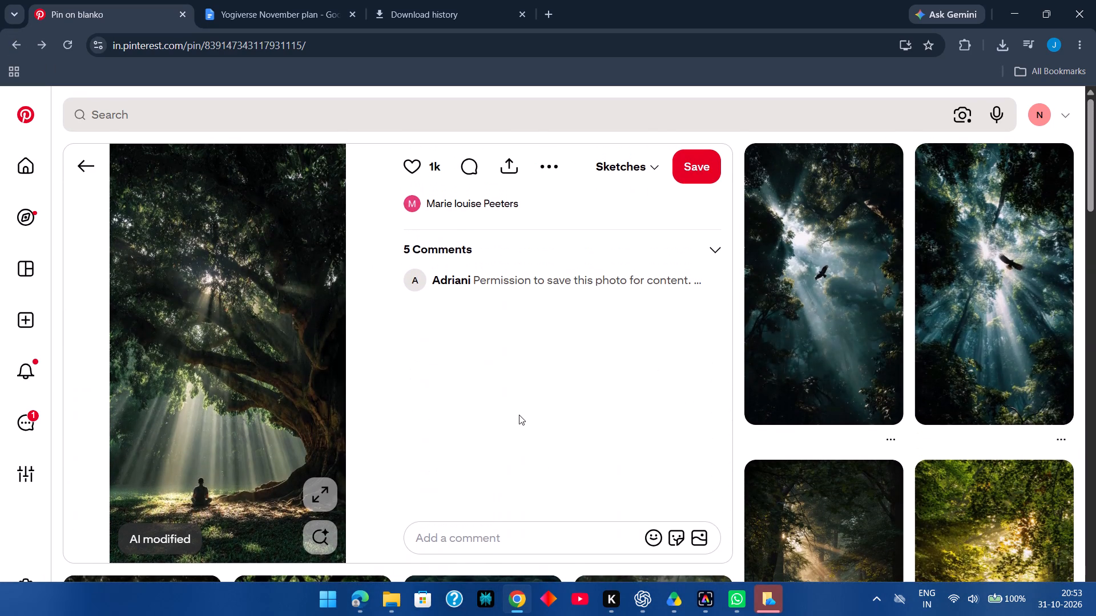
Save the image of the person meditating under the sunlit tree as a JPG in the Downloads folder.
right_click(251, 363)
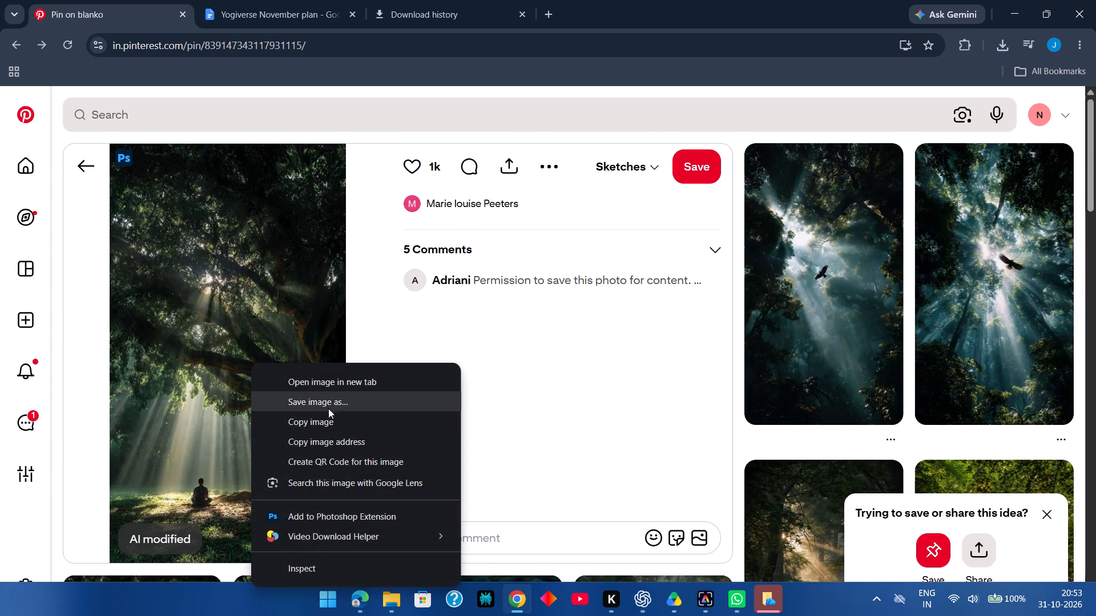
click(329, 400)
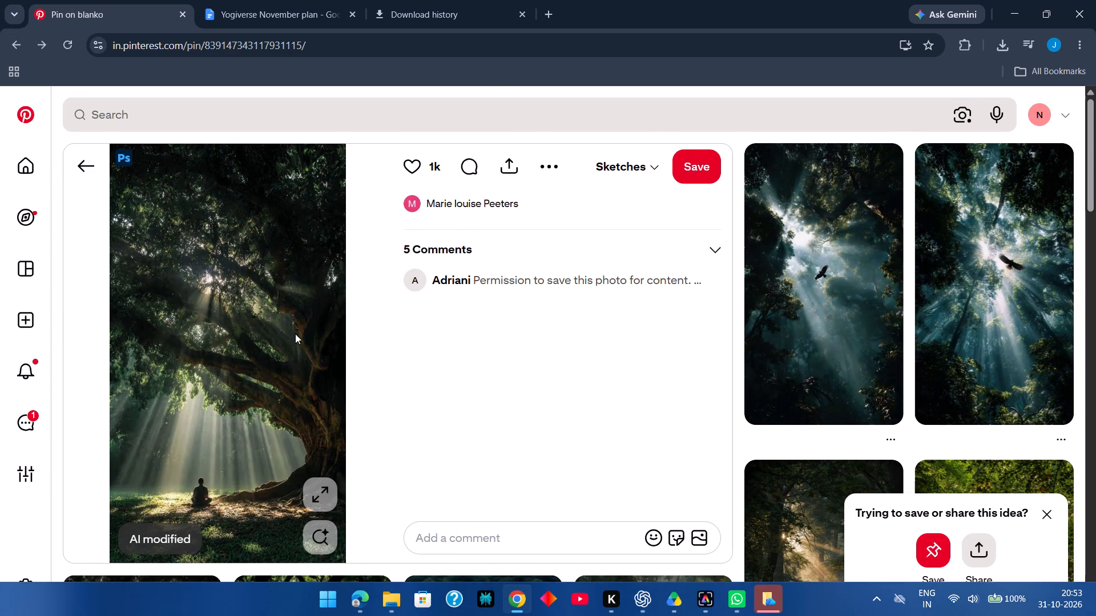
click(77, 137)
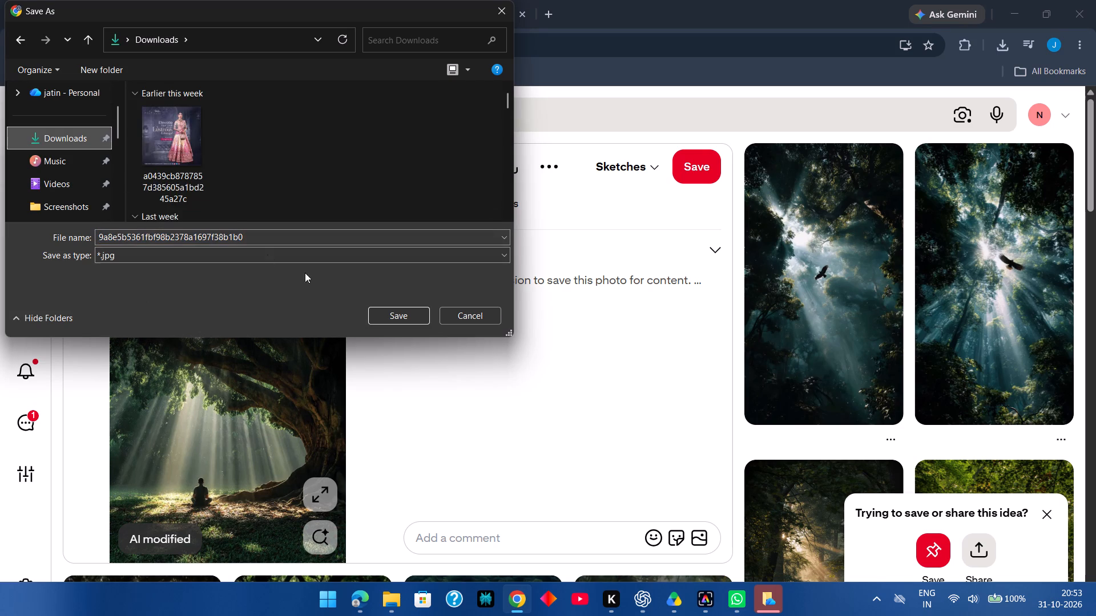
click(402, 313)
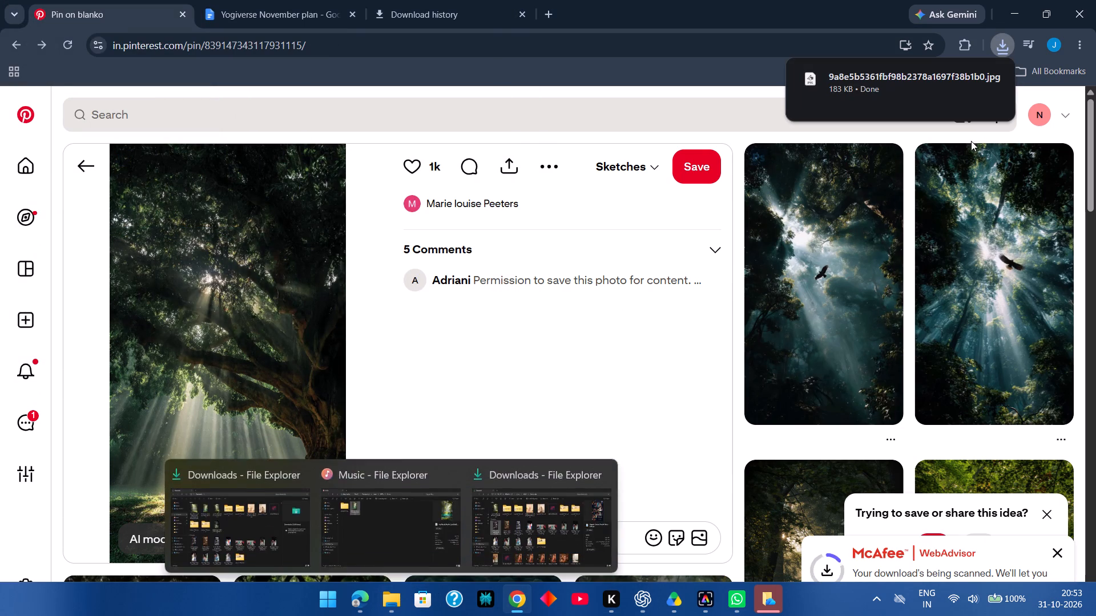
Upload the downloaded meditating-under-a-tree image to the "What if your weekend left you feeling different" design in Canva.
drag(883, 83, 390, 459)
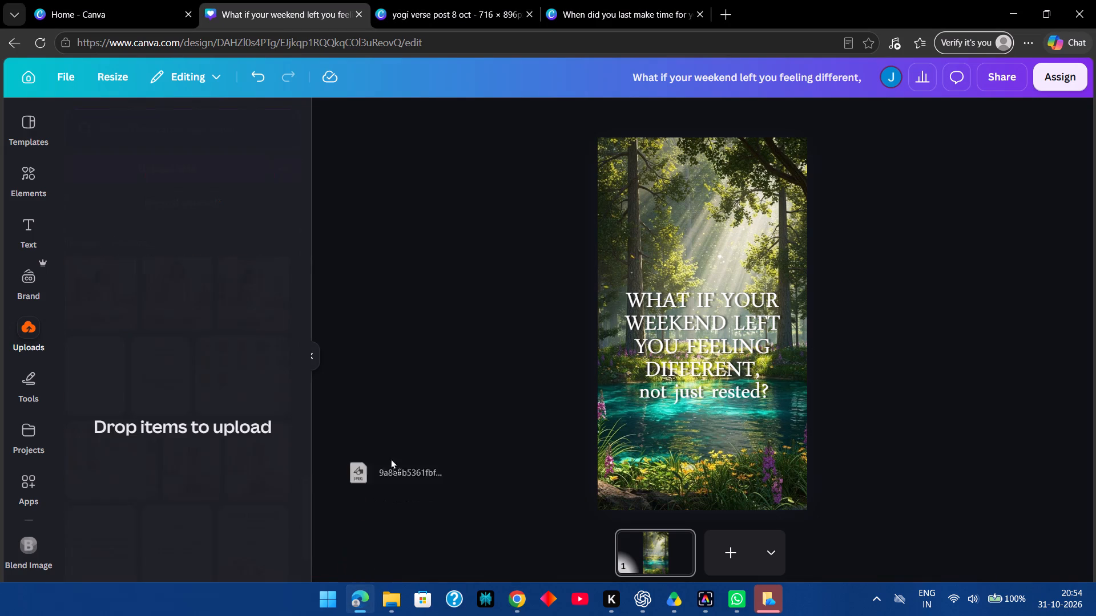
drag(390, 459, 198, 388)
scroll(827, 422, down, 1)
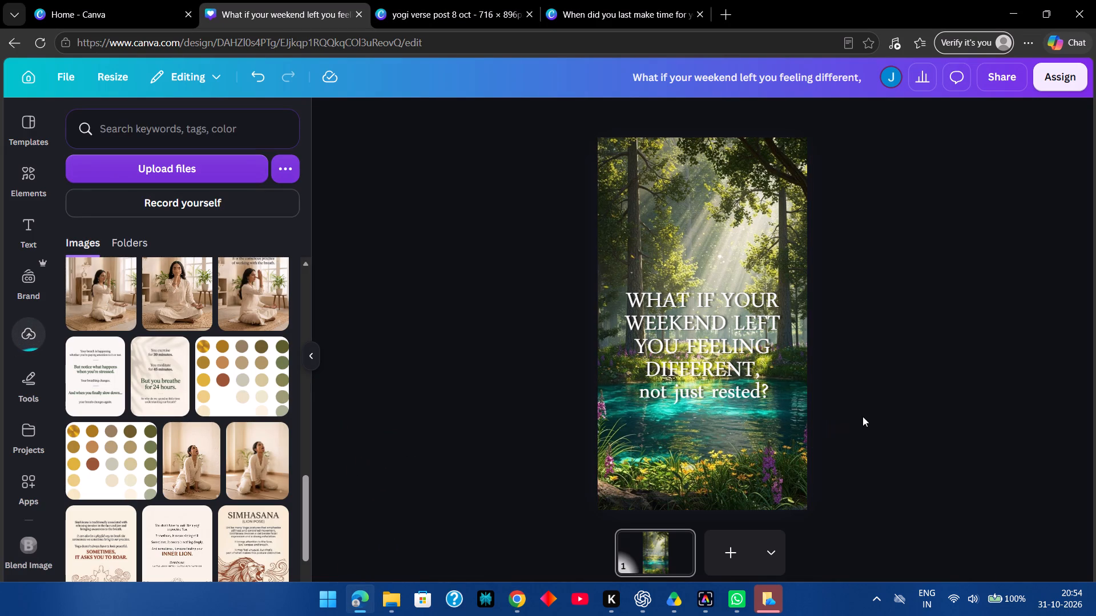
Add a blank second page to the design and place the uploaded meditating-under-a-tree image on it.
scroll(792, 370, up, 3)
scroll(179, 393, up, 20)
scroll(179, 393, up, 1)
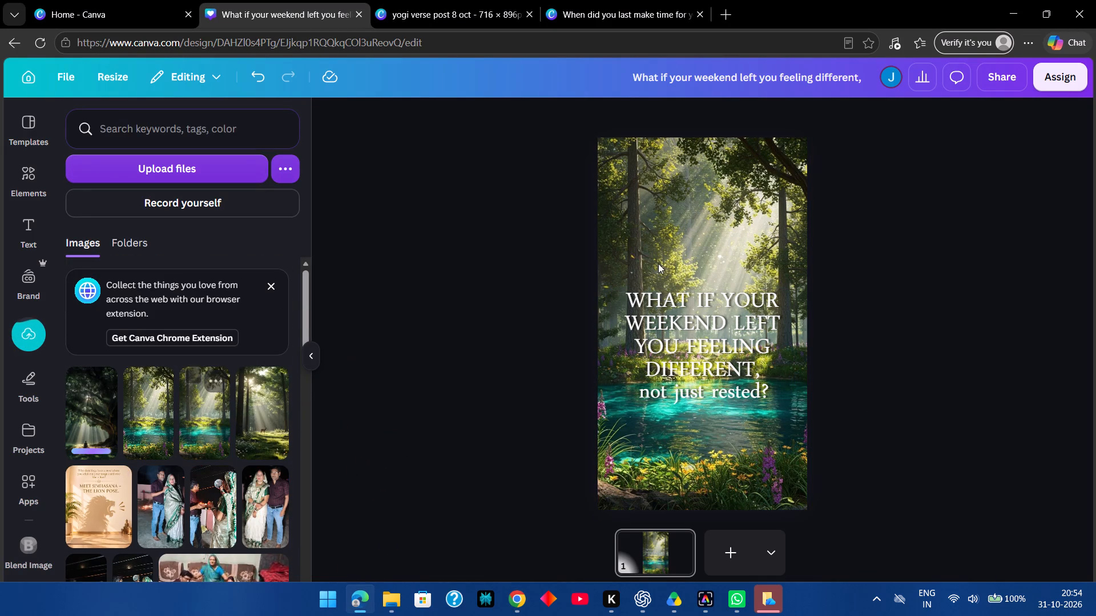
click(857, 350)
click(722, 550)
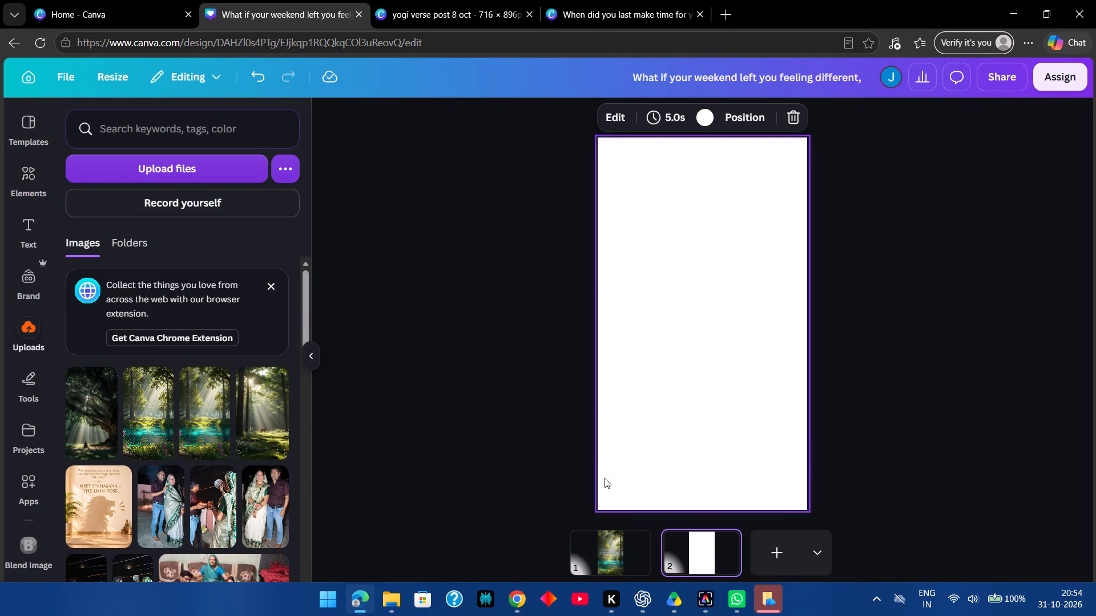
click(66, 407)
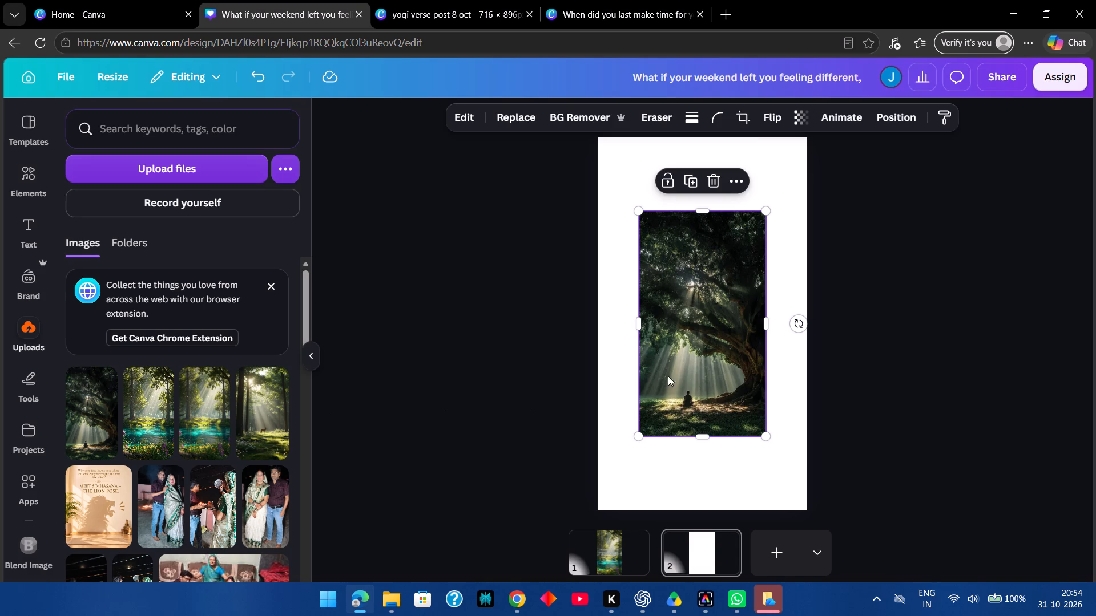
Align the meditating-under-a-tree image with the second page's top-left corner and enlarge it to fill the whole page.
drag(698, 374, 668, 320)
scroll(669, 320, up, 1)
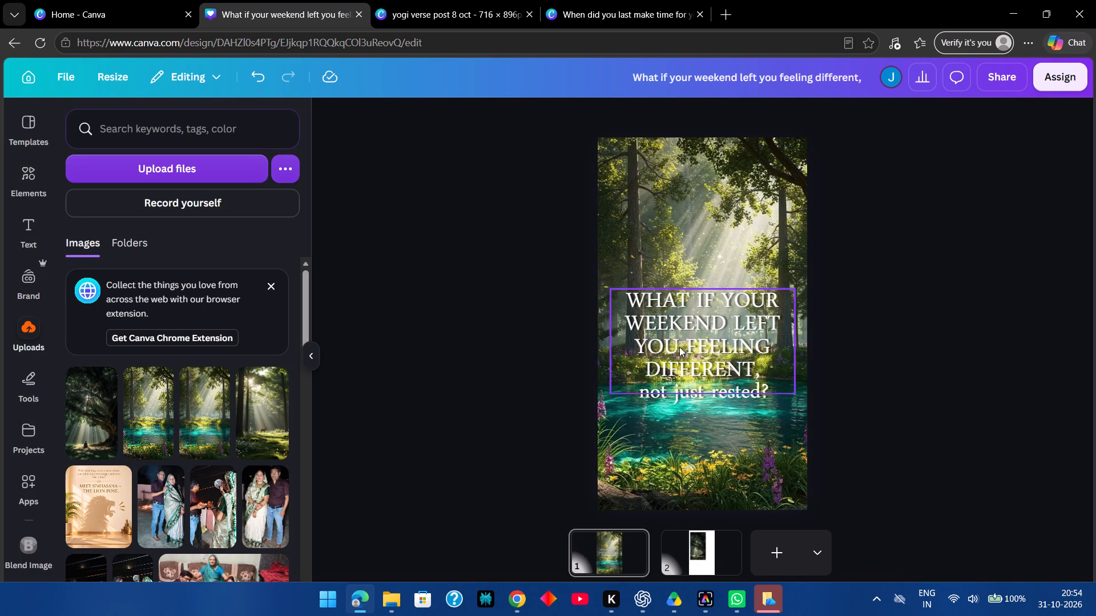
scroll(749, 484, down, 1)
drag(710, 331, 700, 316)
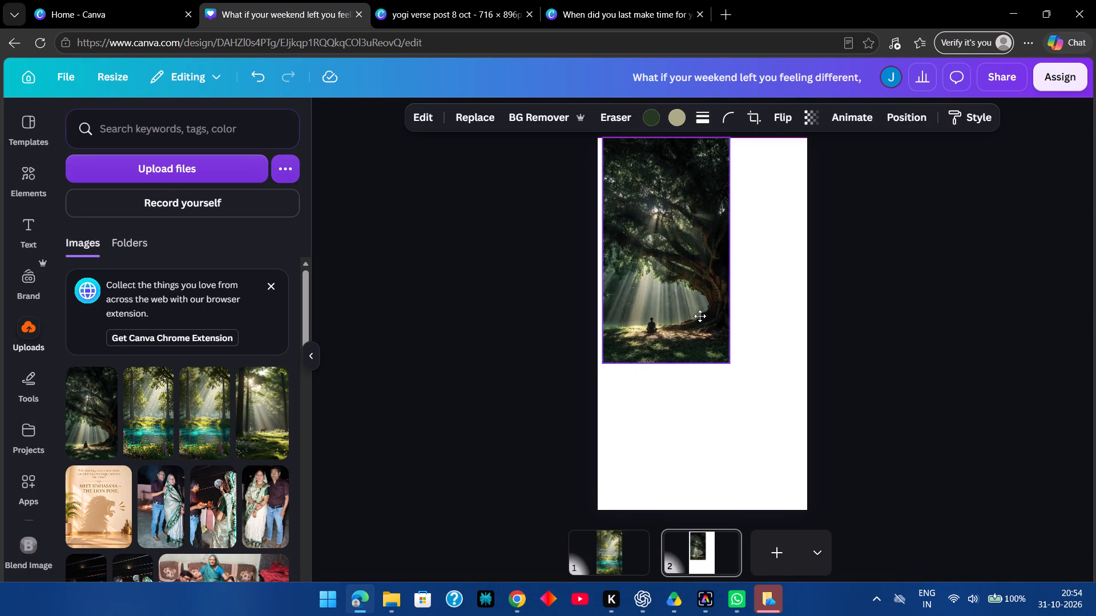
drag(700, 316, 696, 317)
drag(696, 317, 696, 311)
drag(724, 358, 725, 361)
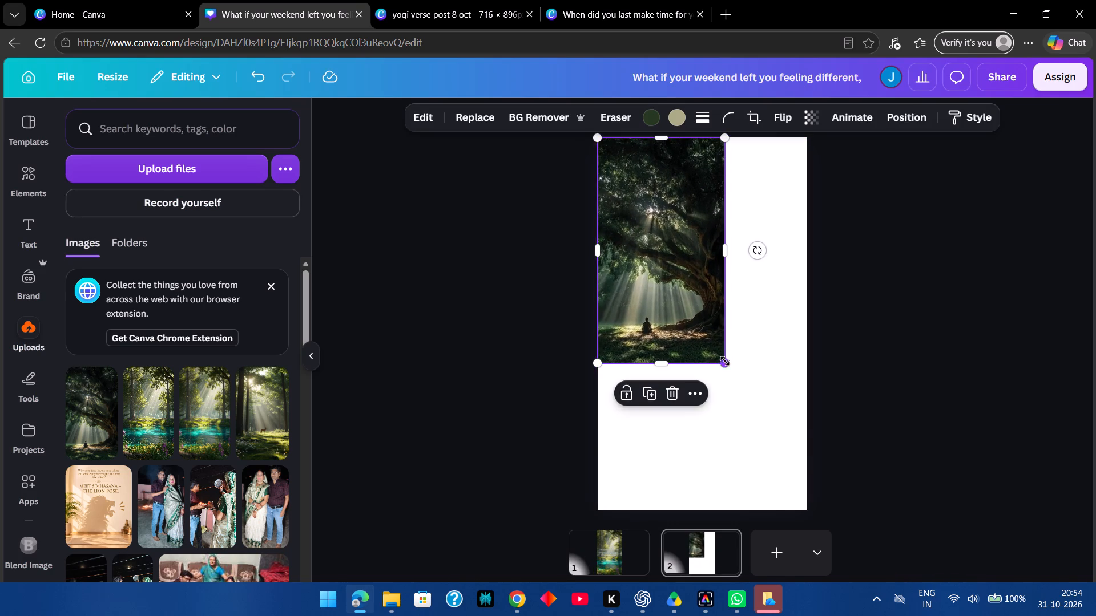
drag(725, 361, 811, 506)
click(839, 479)
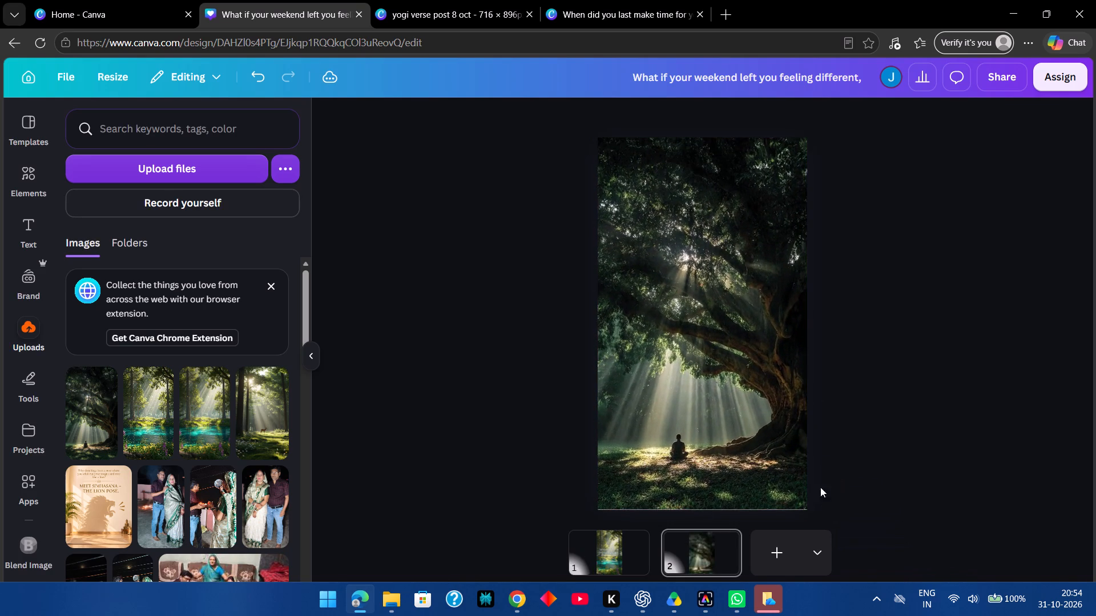